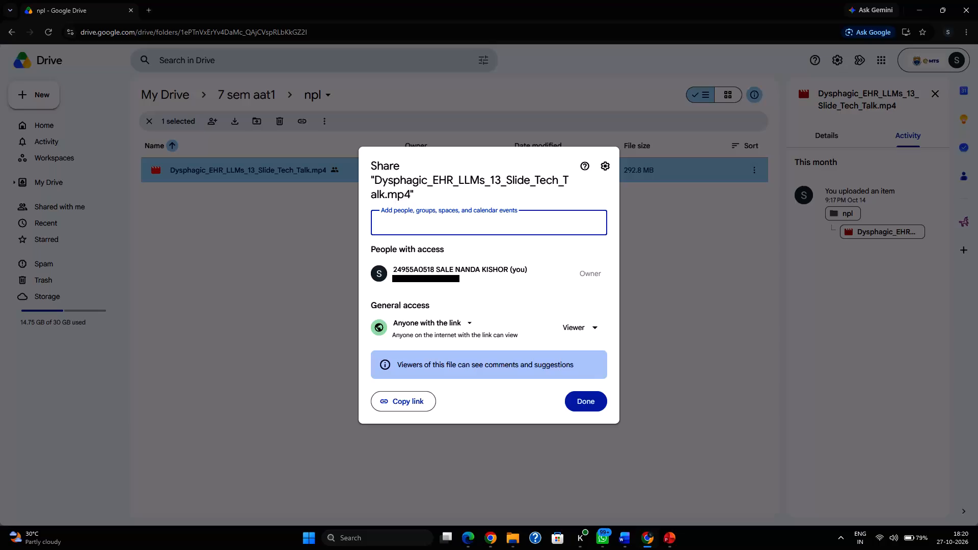
Copy the sharing link of the Dysphagic_EHR_LLMs_13_Slide_Tech_Talk.mp4 video.
click(416, 403)
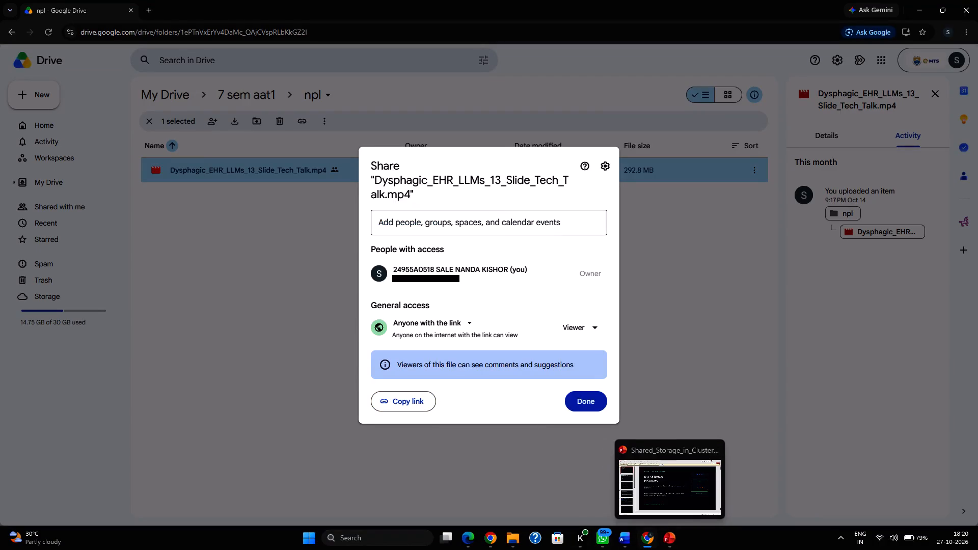
In the AAT (Concept Video) page of the other browser window, delete the submission for Natural Language Processing.
click(496, 535)
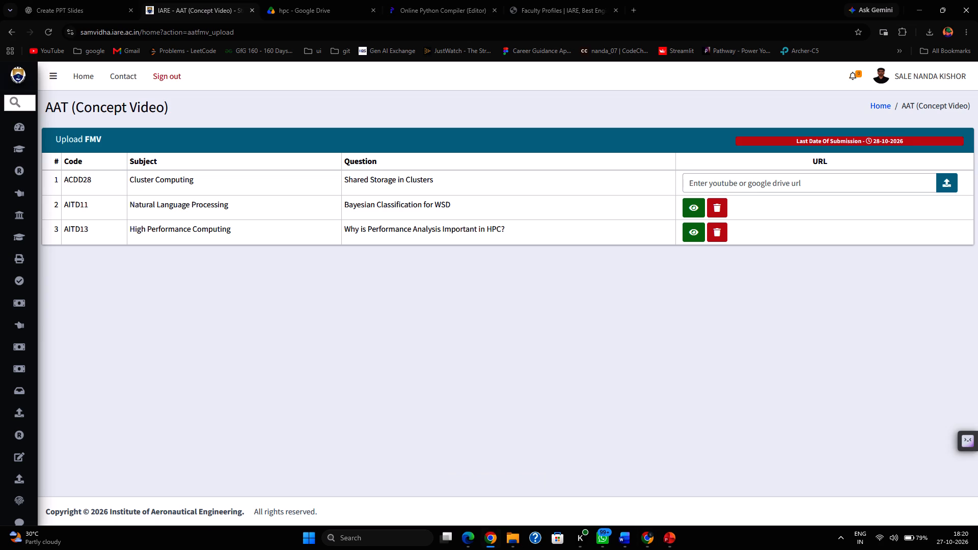
click(714, 209)
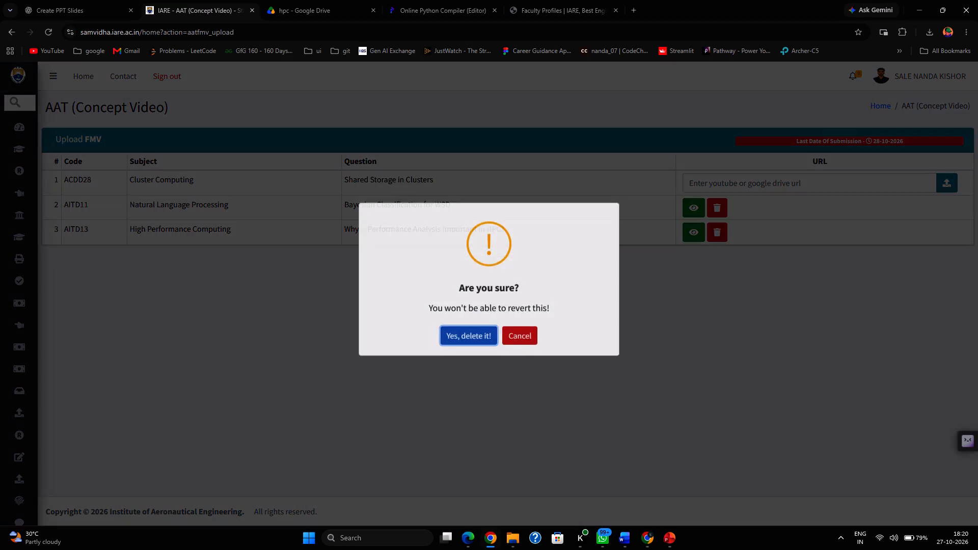
click(473, 348)
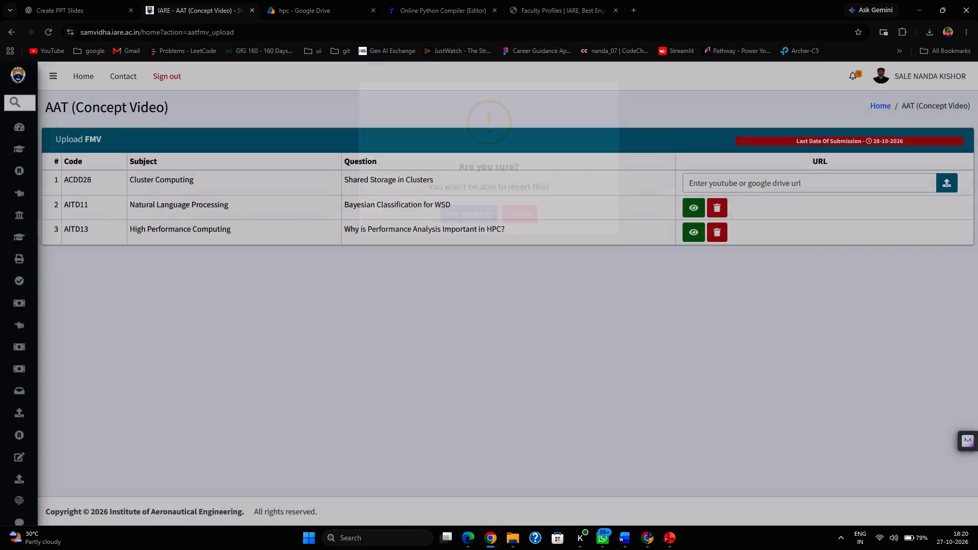
click(491, 346)
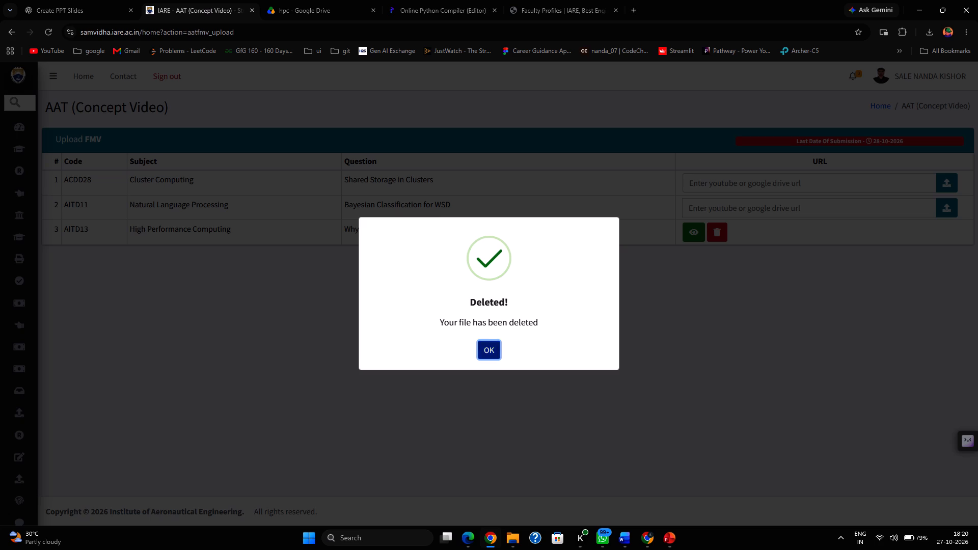
Submit the copied Drive link as the URL for Natural Language Processing (AITD11).
click(758, 207)
key(ctrl+v)
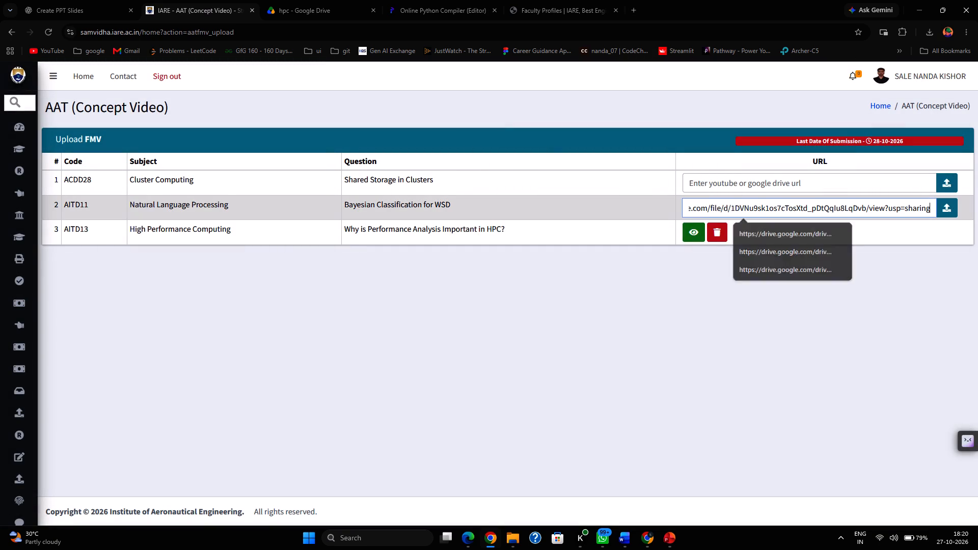
click(950, 205)
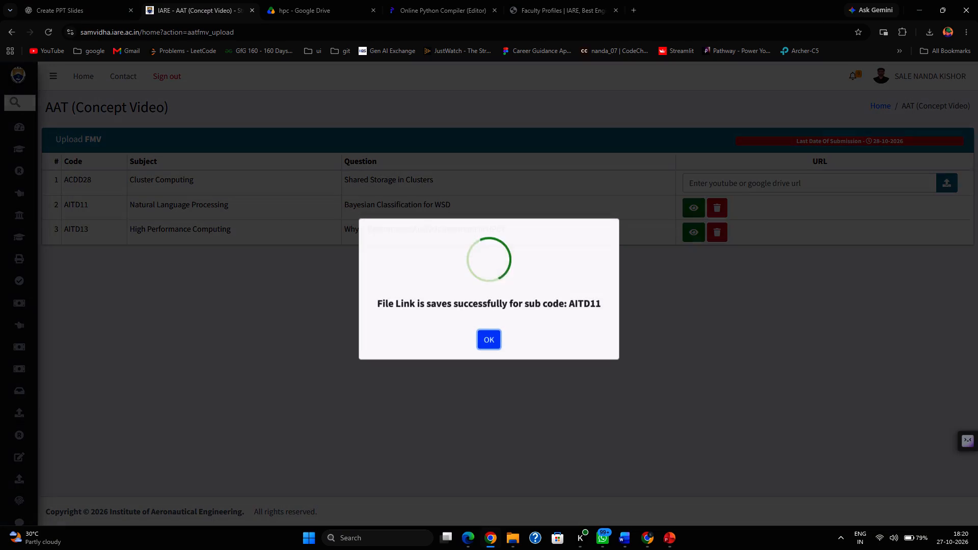
click(486, 348)
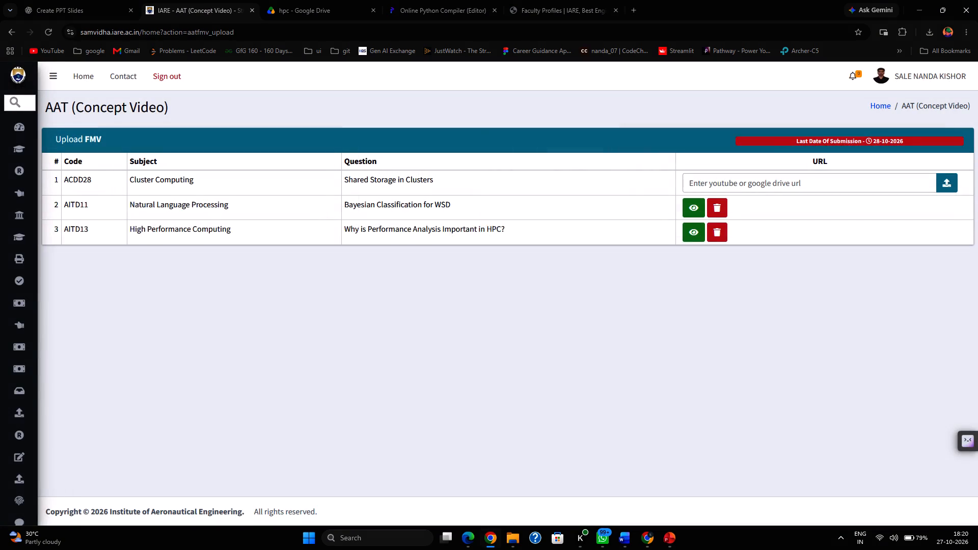
View the submitted videos for High Performance Computing and Natural Language Processing to check their links.
click(697, 231)
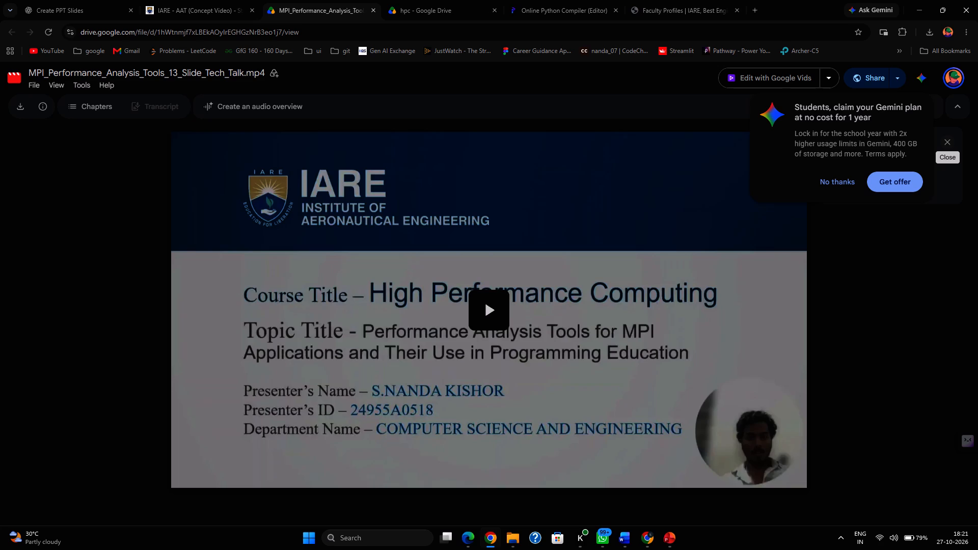
click(205, 3)
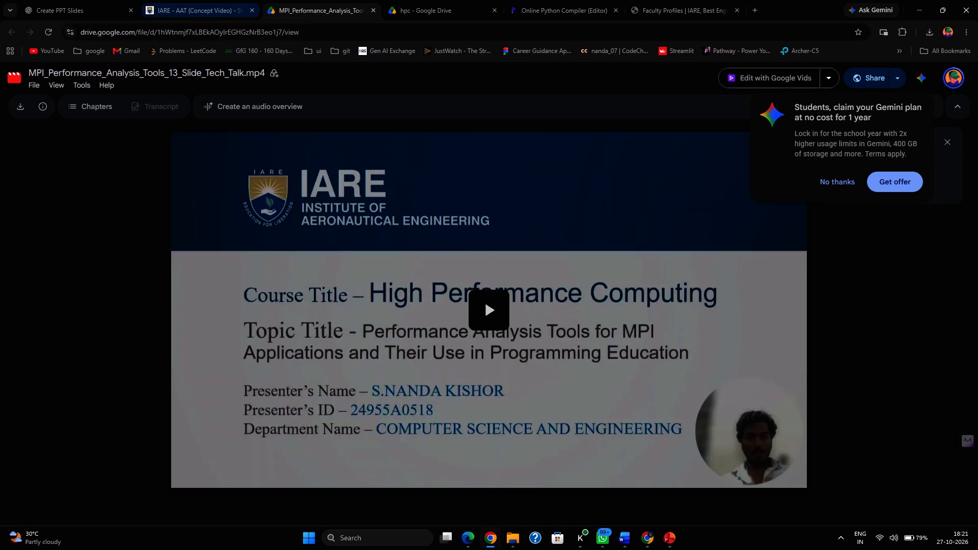
scroll(477, 283, up, 1)
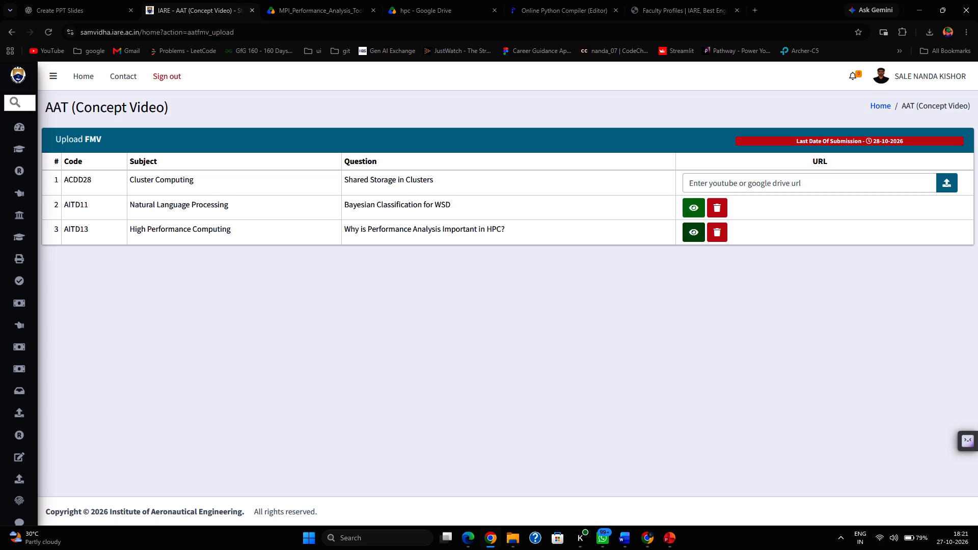
click(689, 208)
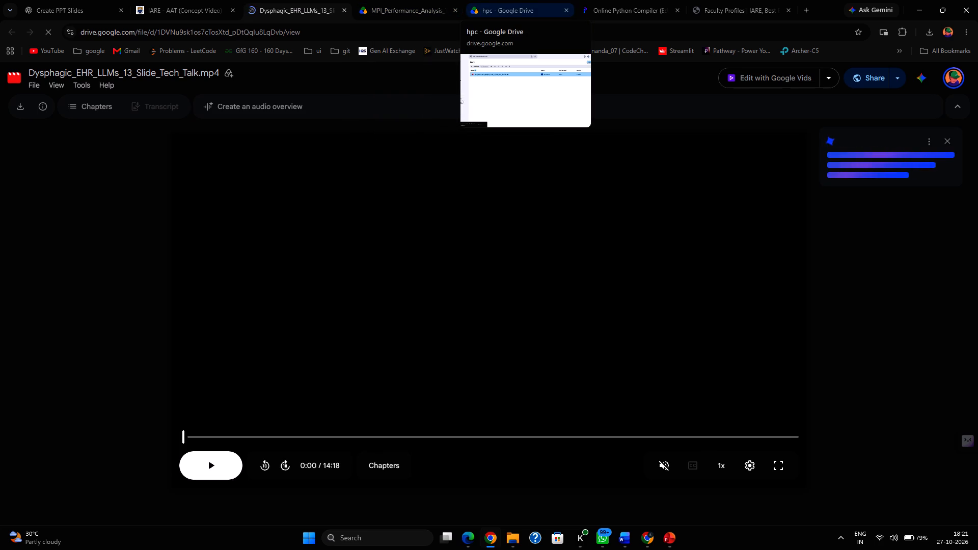
Close the hpc Drive folder page and both opened video pages.
click(568, 11)
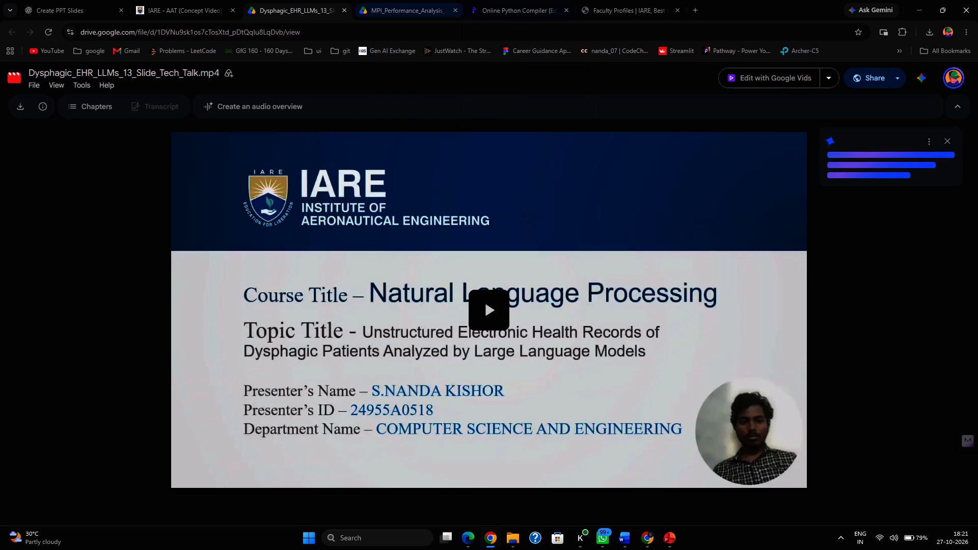
click(455, 11)
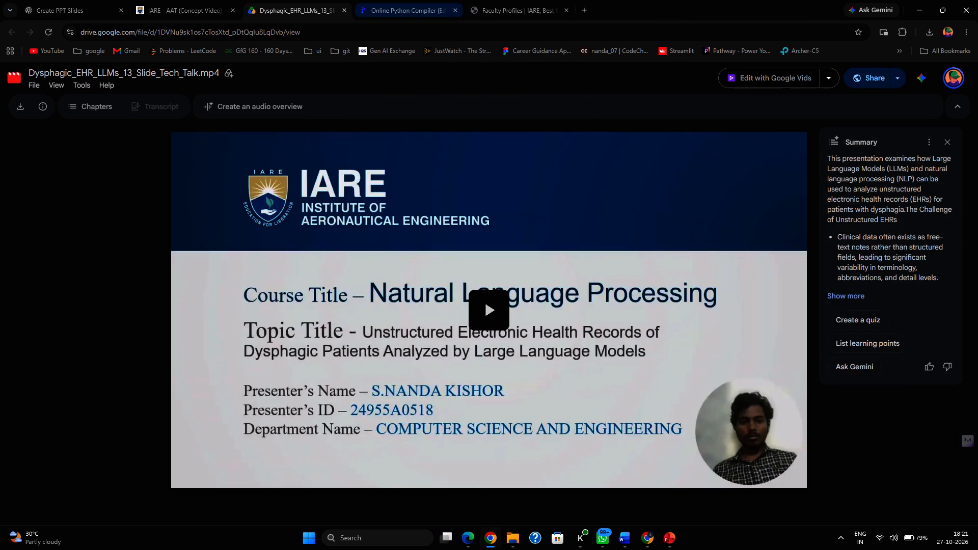
click(345, 12)
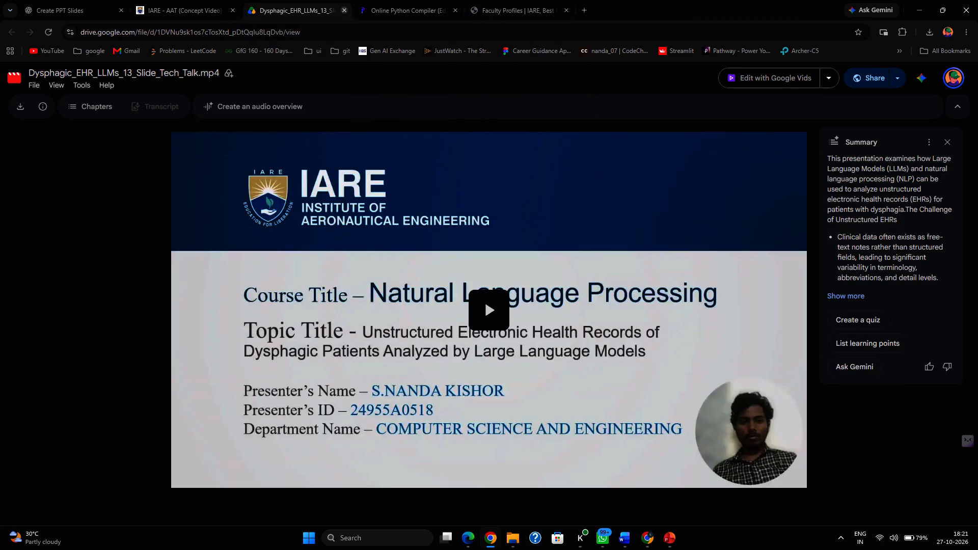
Switch to PowerPoint and enable editing of the Shared_Storage_in_Clusters_13_Slides.pptx presentation.
click(724, 184)
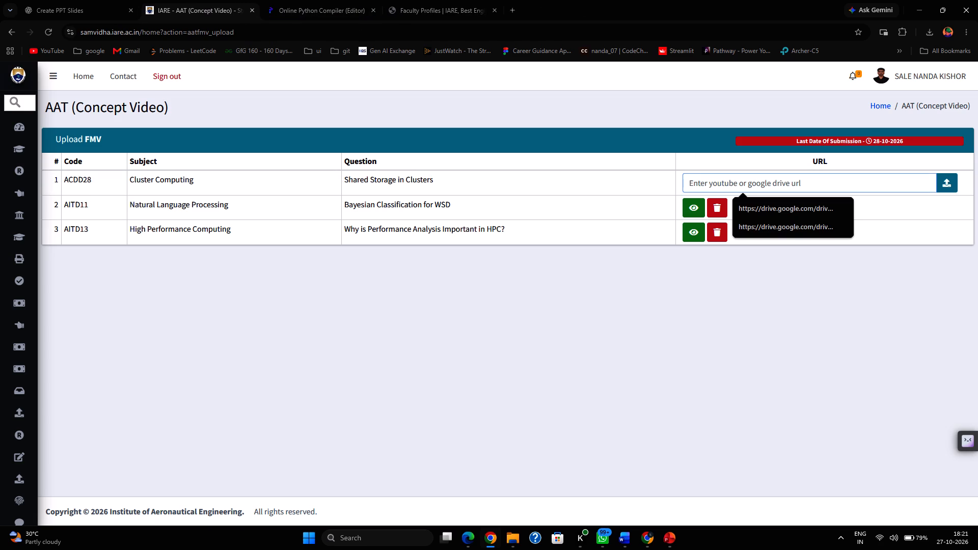
click(669, 538)
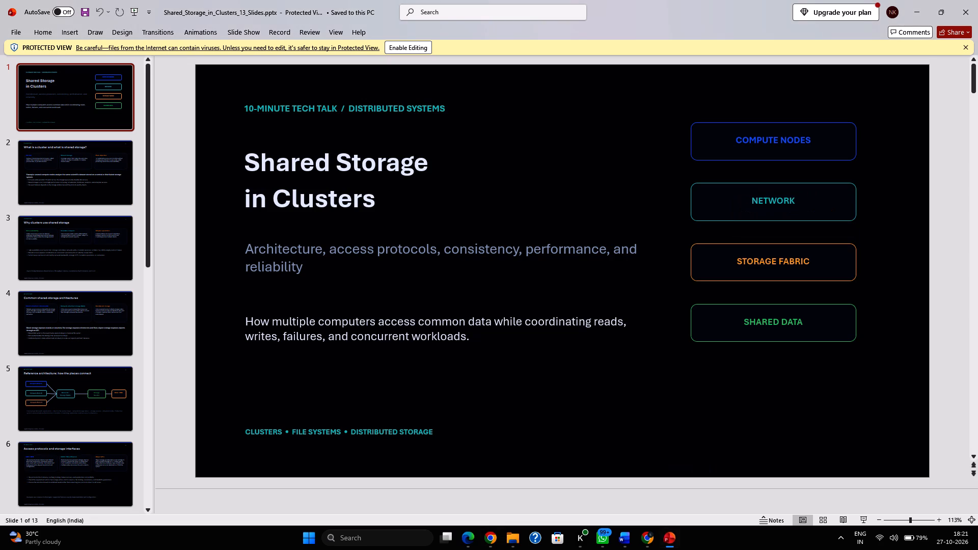
click(397, 47)
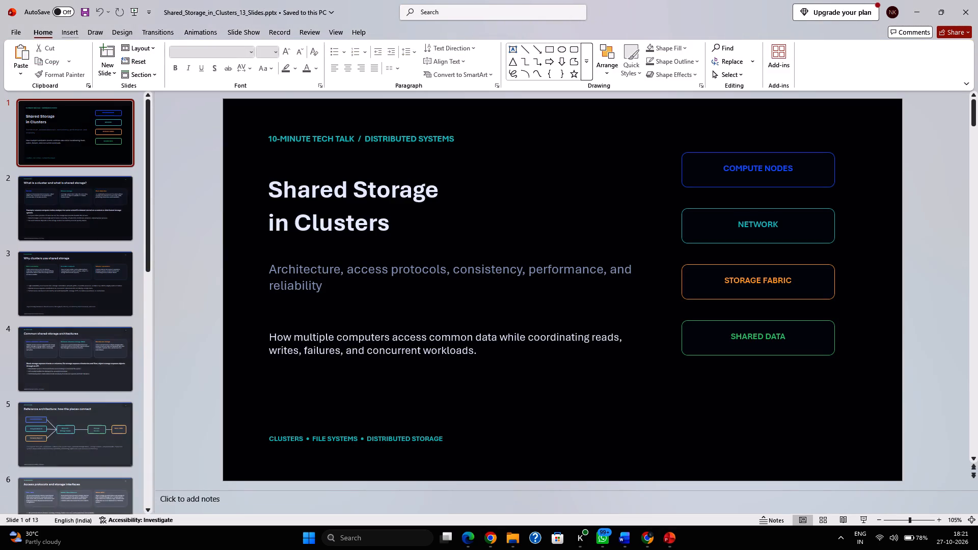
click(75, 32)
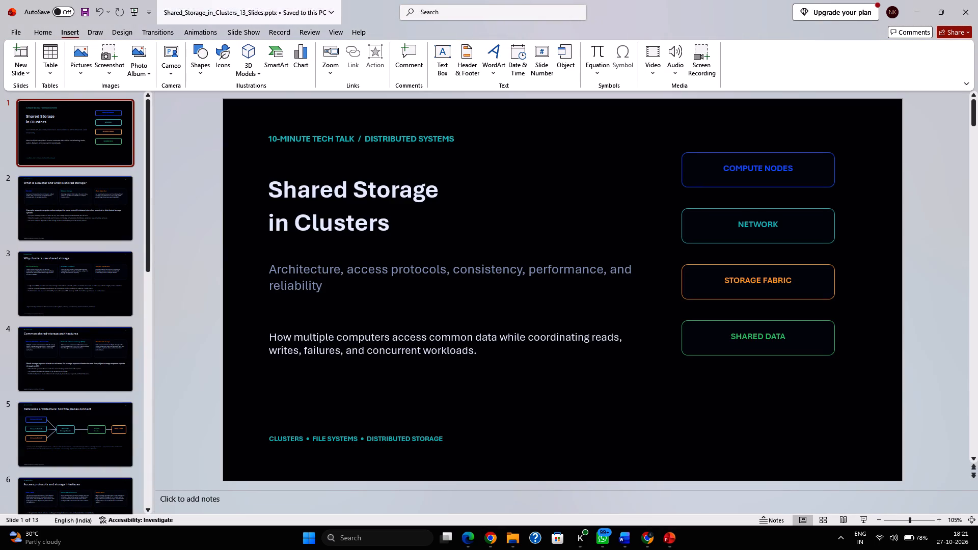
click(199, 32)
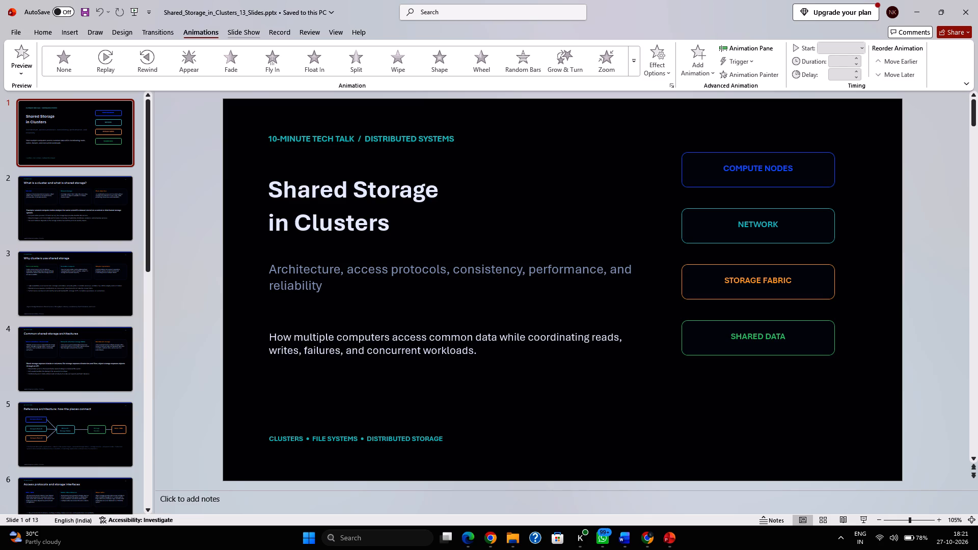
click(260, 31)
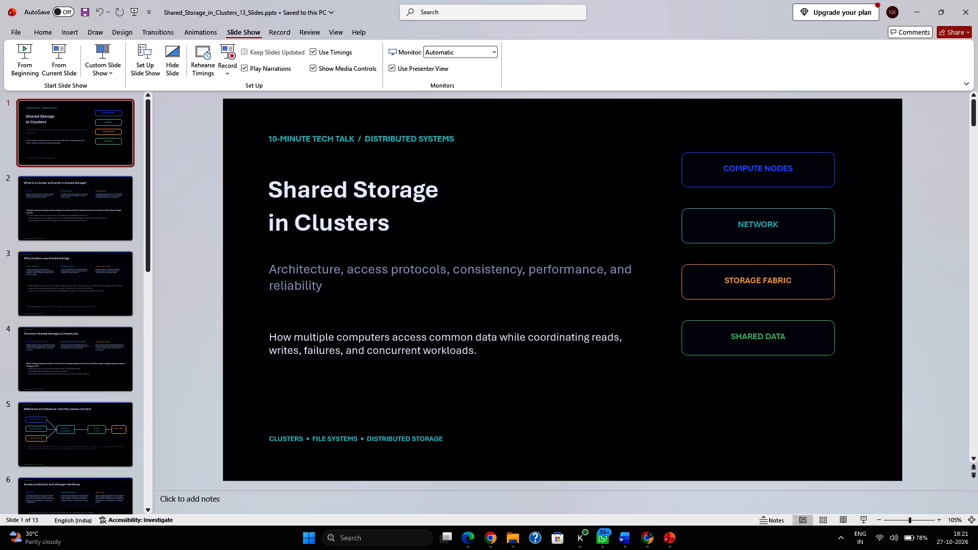
Apply the theme from the IARE_PowerpointTemplate_WidescreenHD1.pptx file in Downloads to the presentation.
click(119, 34)
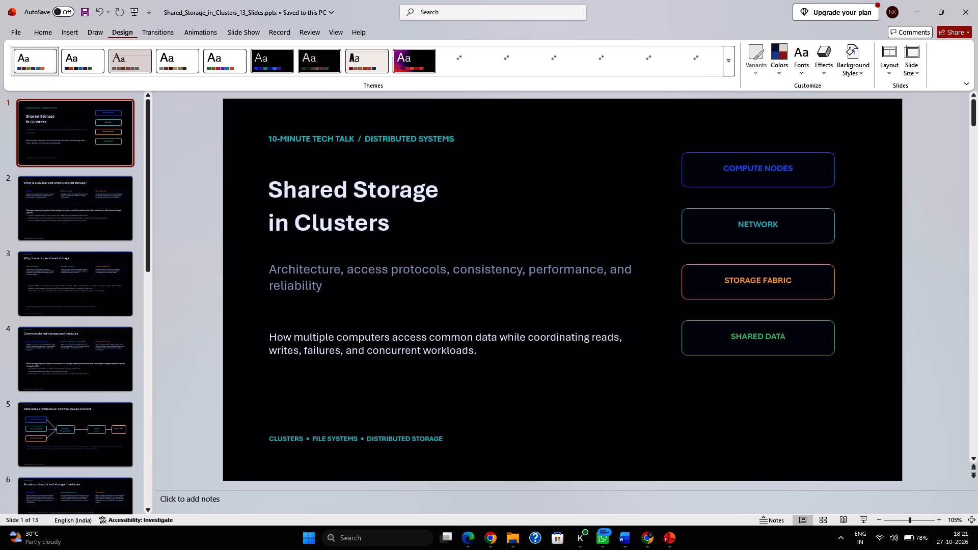
click(725, 63)
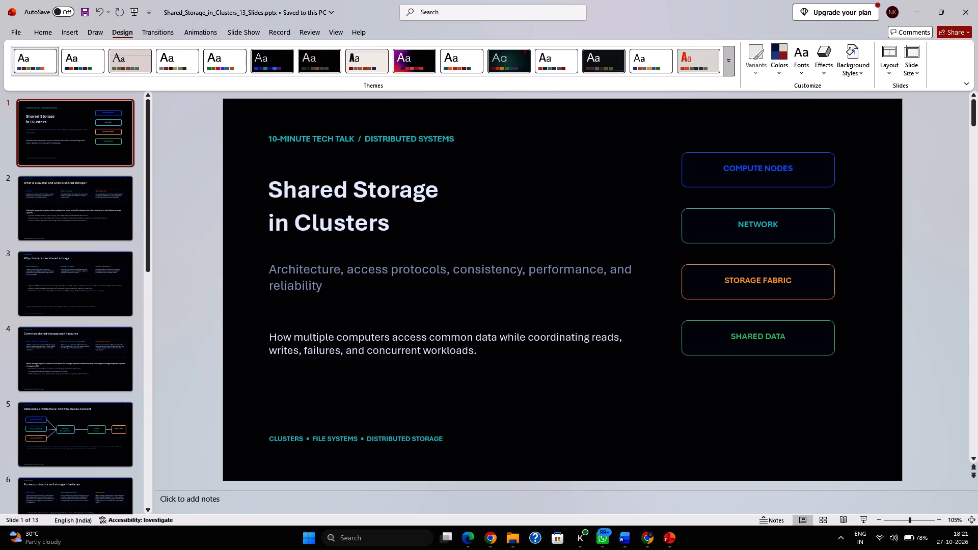
click(89, 196)
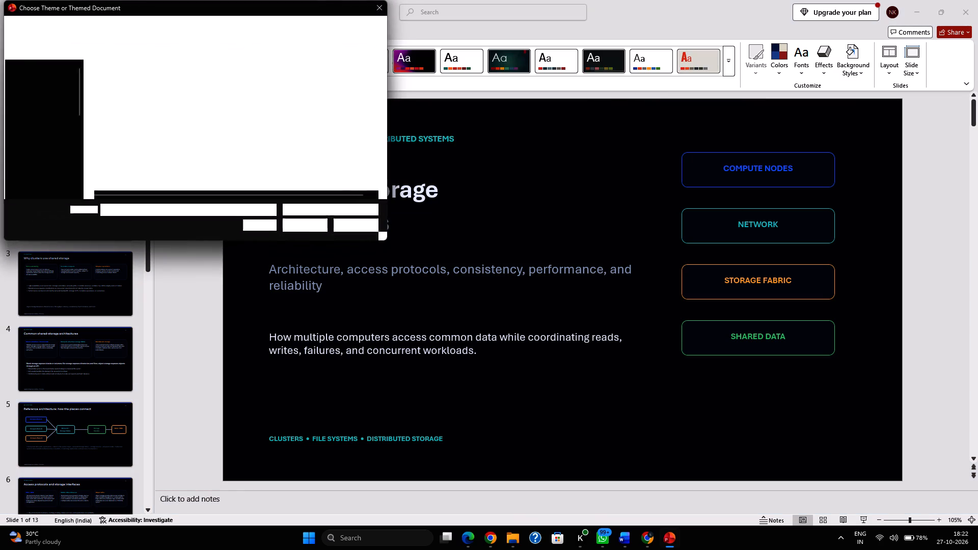
click(205, 207)
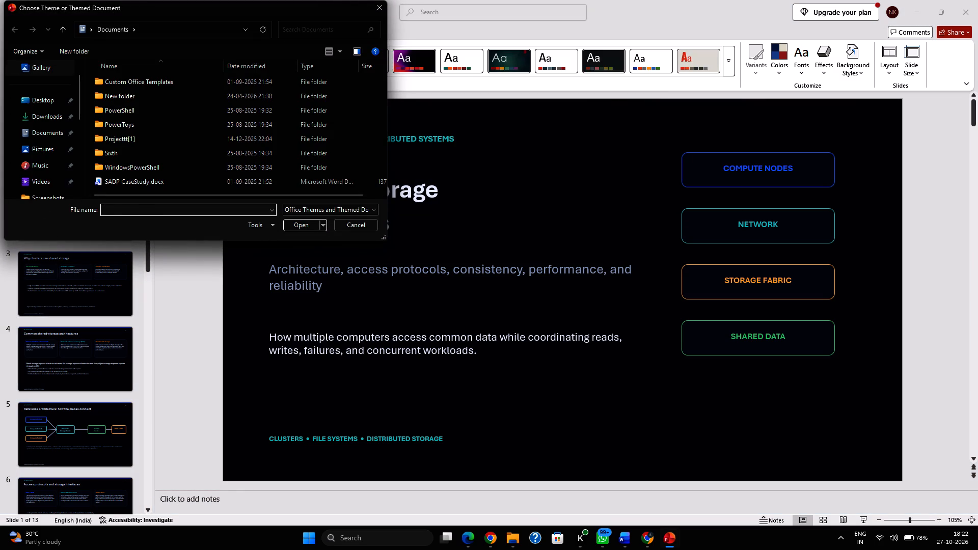
text(is)
key(BackSpace)
key(a)
text(re)
click(247, 210)
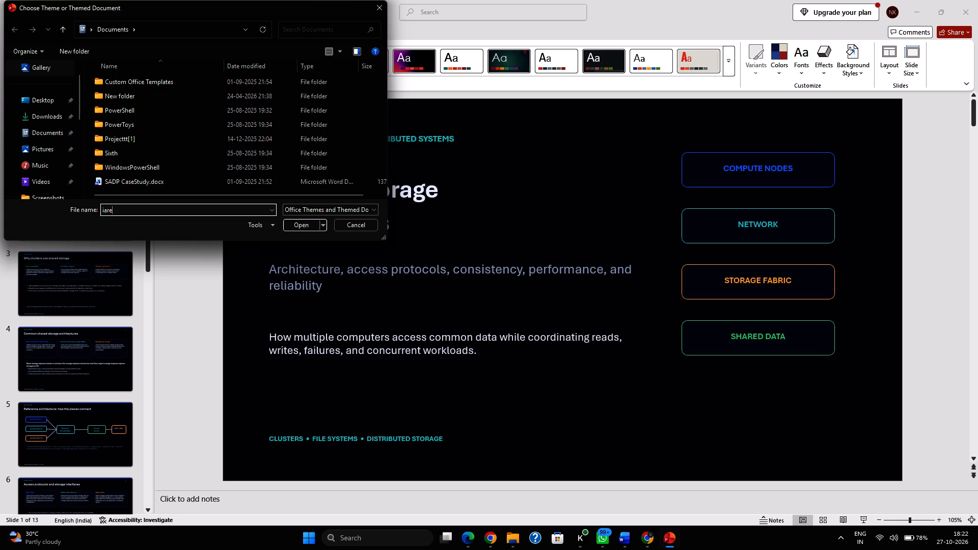
click(275, 209)
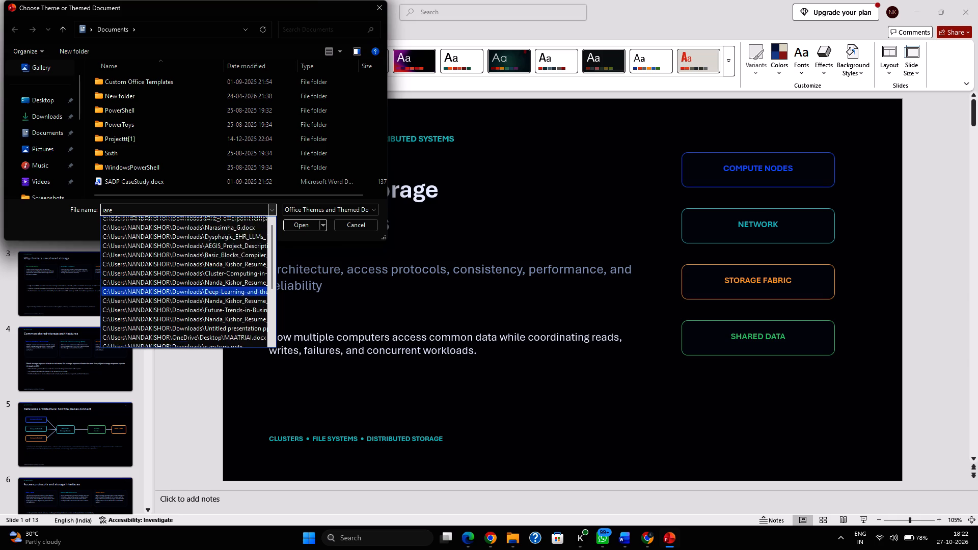
scroll(201, 302, up, 2)
click(231, 229)
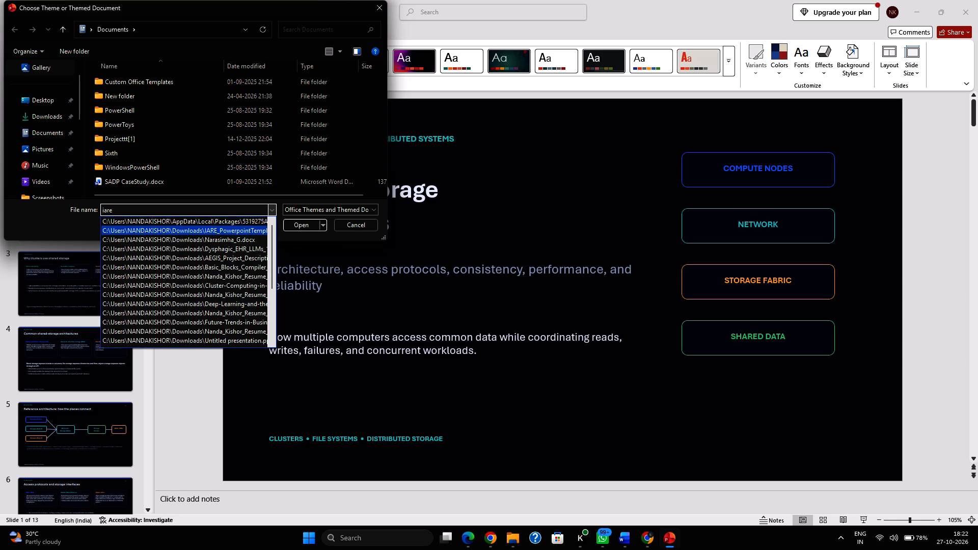
click(305, 222)
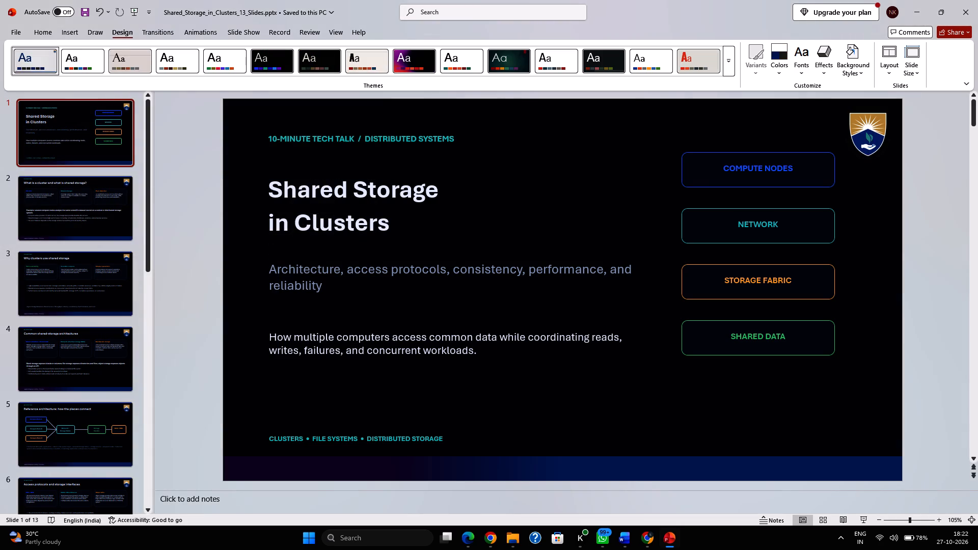
Look through the opening slides to check the applied template, and return to the first slide.
scroll(413, 339, down, 4)
scroll(413, 339, up, 9)
scroll(413, 339, down, 2)
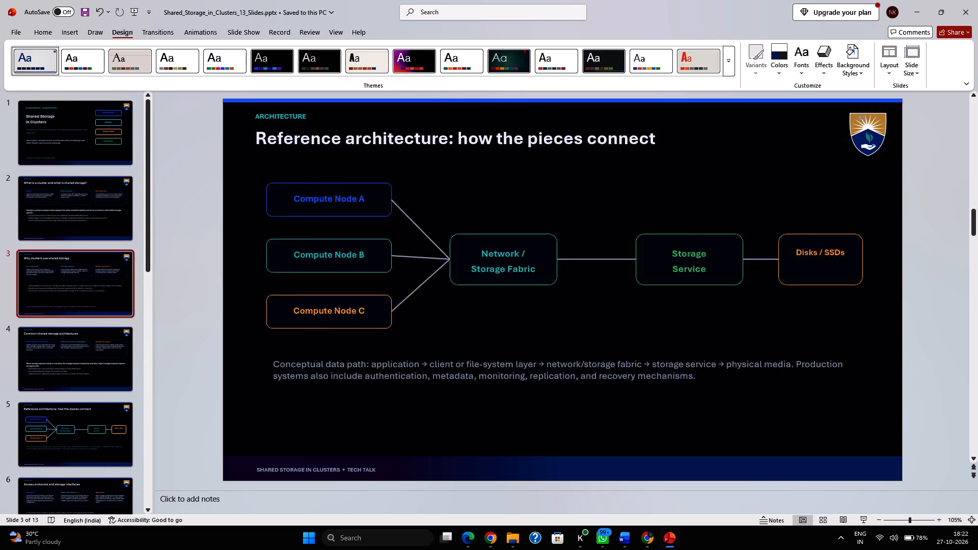
scroll(413, 339, up, 12)
scroll(413, 339, up, 9)
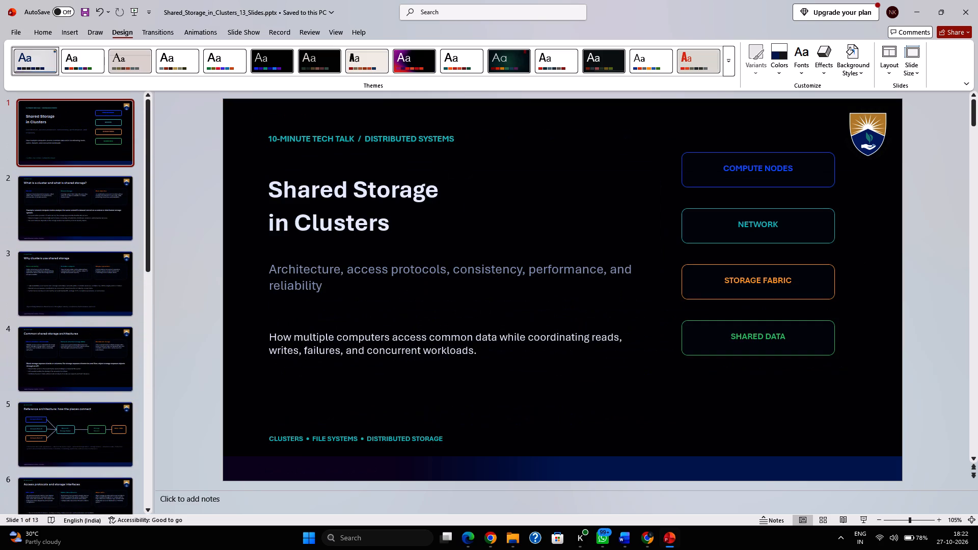
Open the MPI_Performance_Analysis_Tools_13_Slide_Tech_Talk.pptx presentation from the Downloads folder.
click(513, 538)
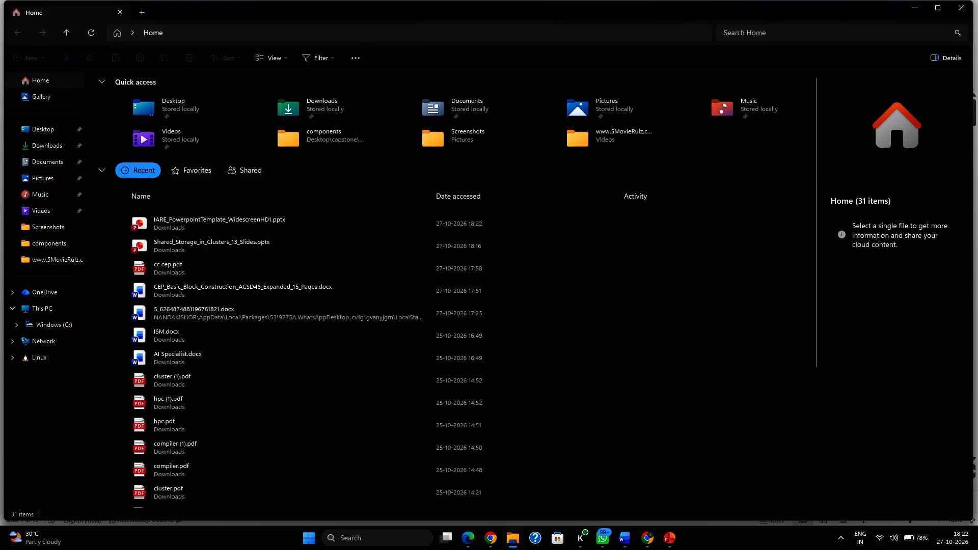
scroll(203, 412, down, 3)
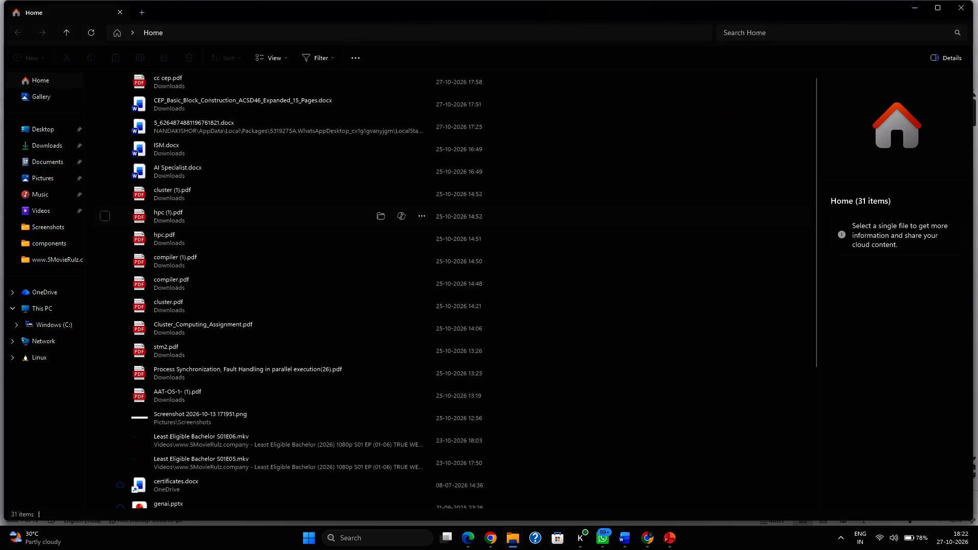
scroll(203, 412, down, 4)
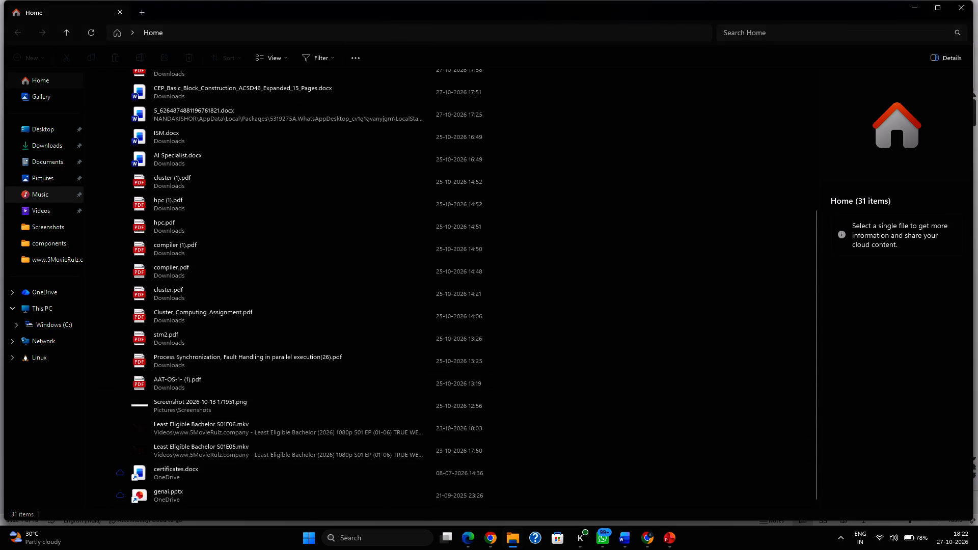
click(54, 149)
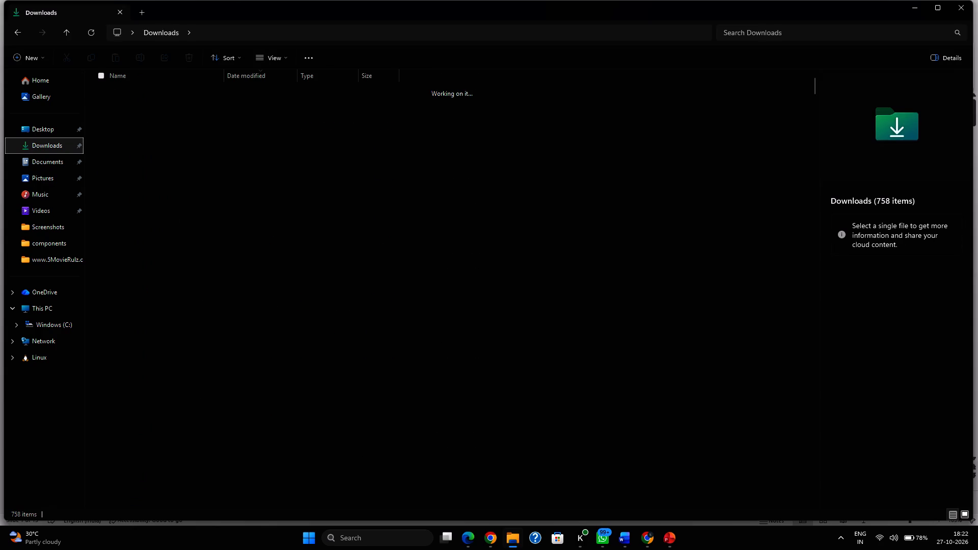
scroll(279, 284, down, 8)
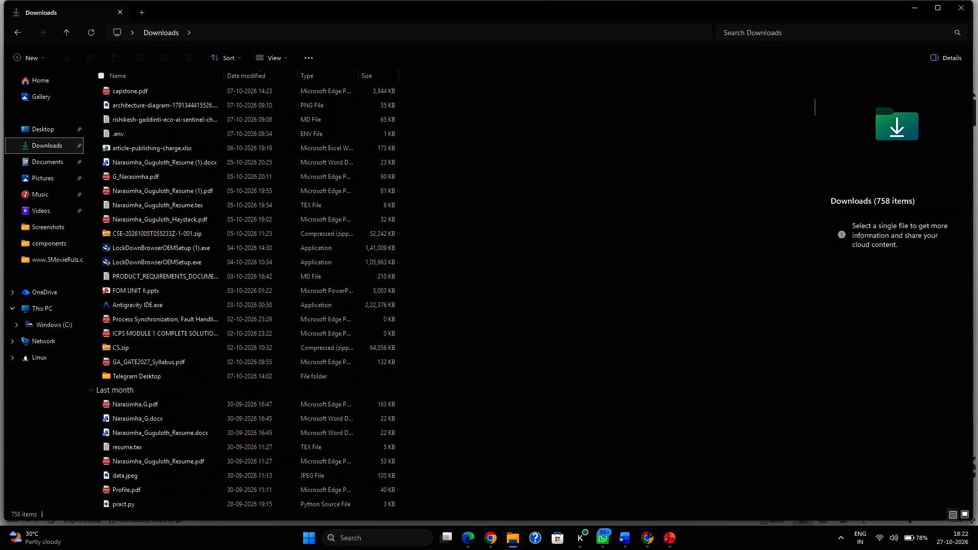
scroll(209, 233, up, 3)
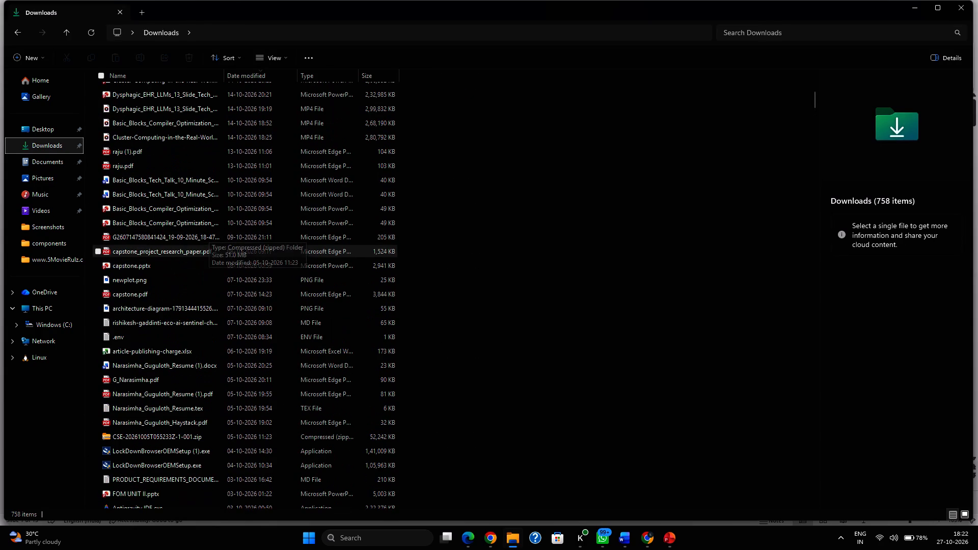
scroll(187, 282, up, 2)
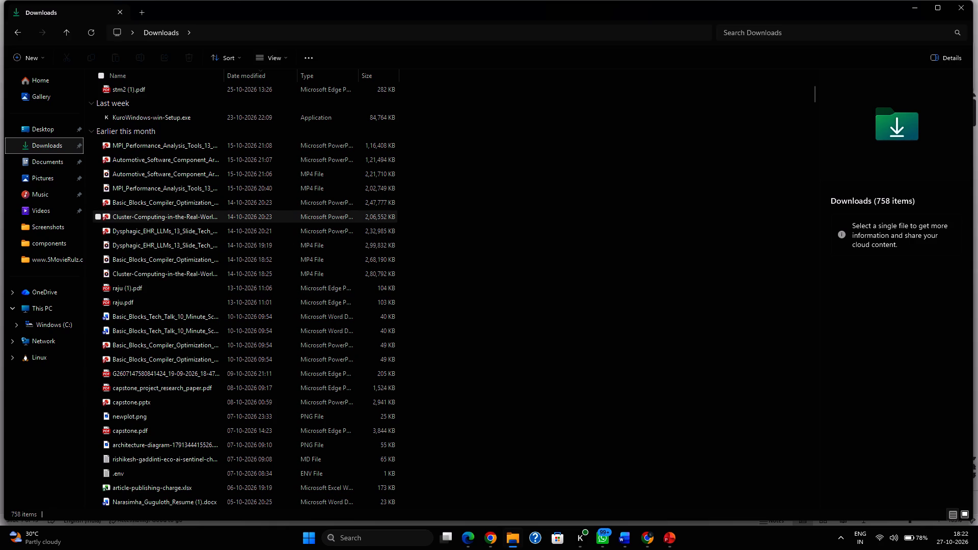
double_click(164, 144)
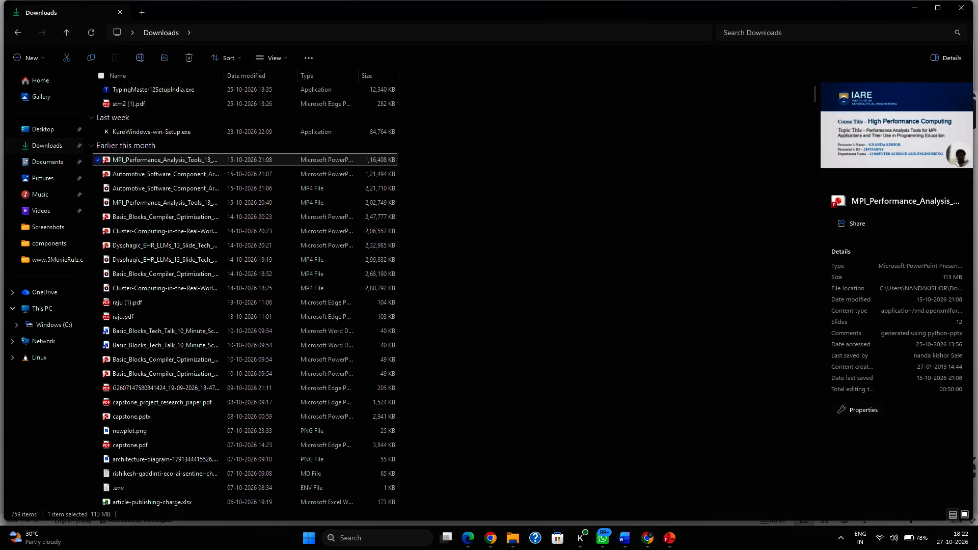
click(721, 497)
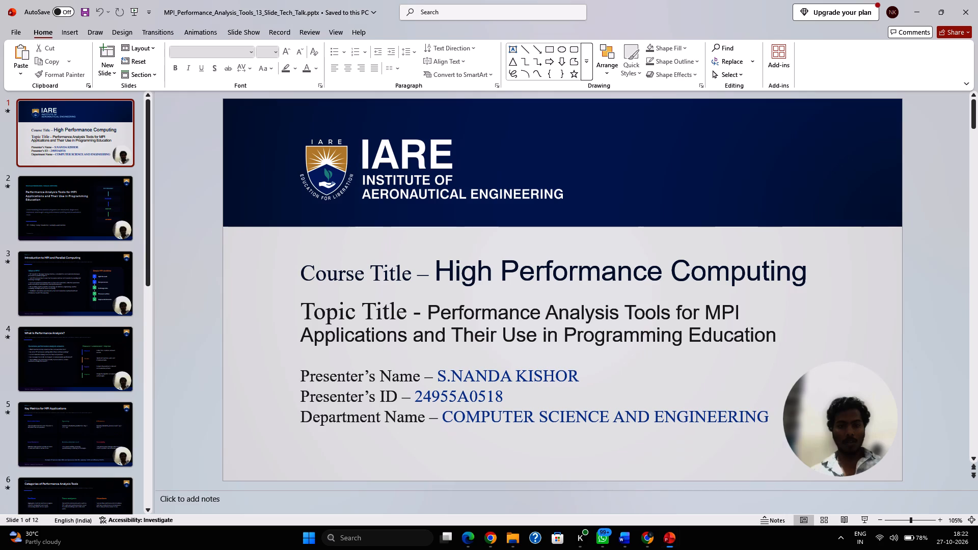
Copy the IARE title slide from the MPI presentation into Shared_Storage_in_Clusters_13_Slides.pptx and place it as the first slide.
right_click(88, 137)
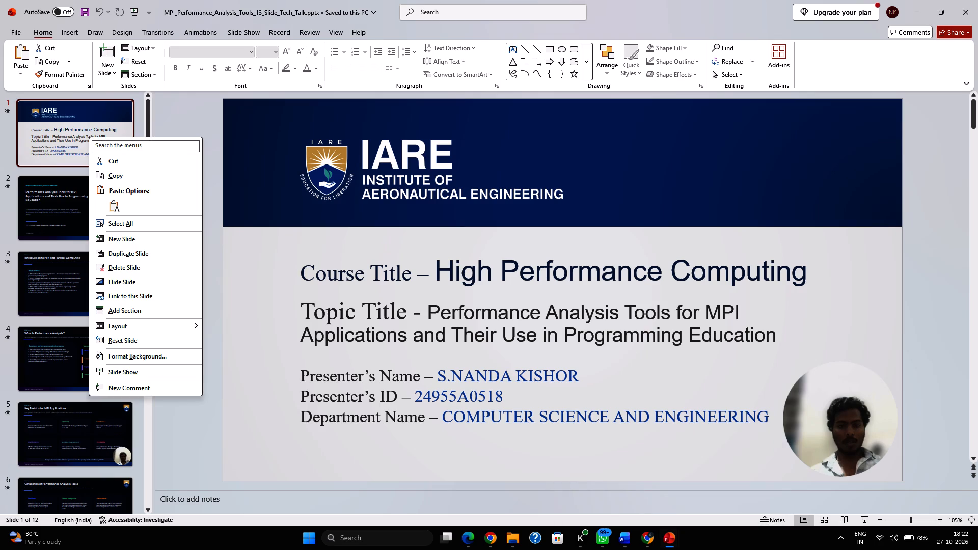
click(132, 178)
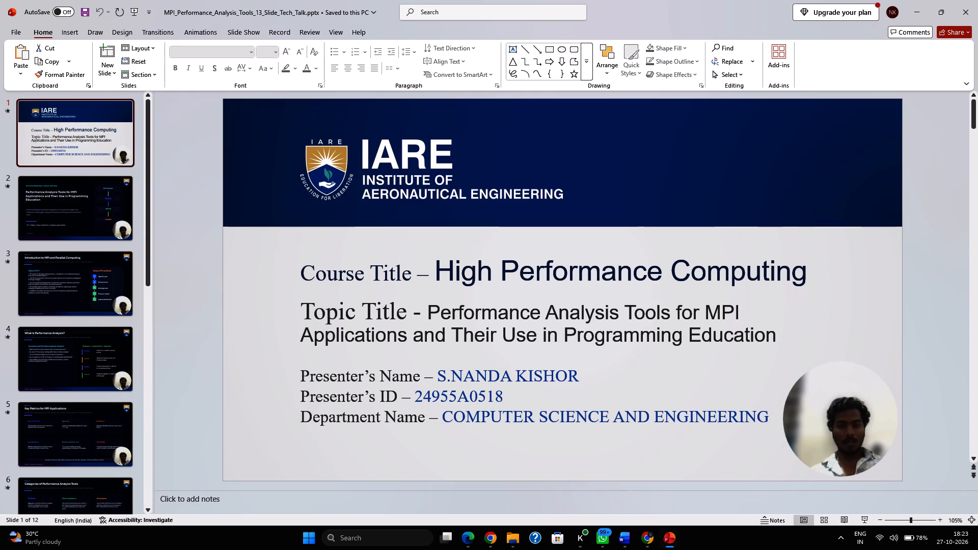
click(635, 512)
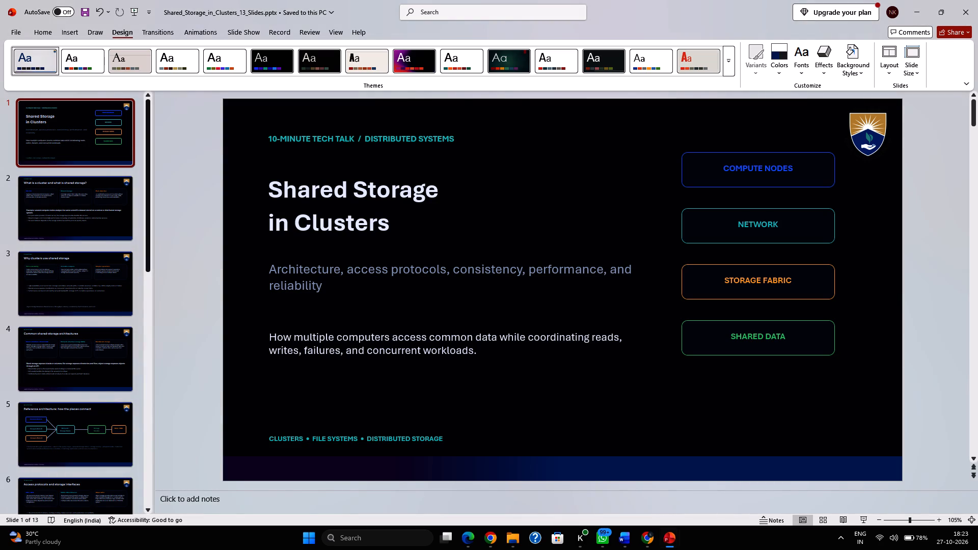
key(ctrl+v)
drag(72, 207, 69, 116)
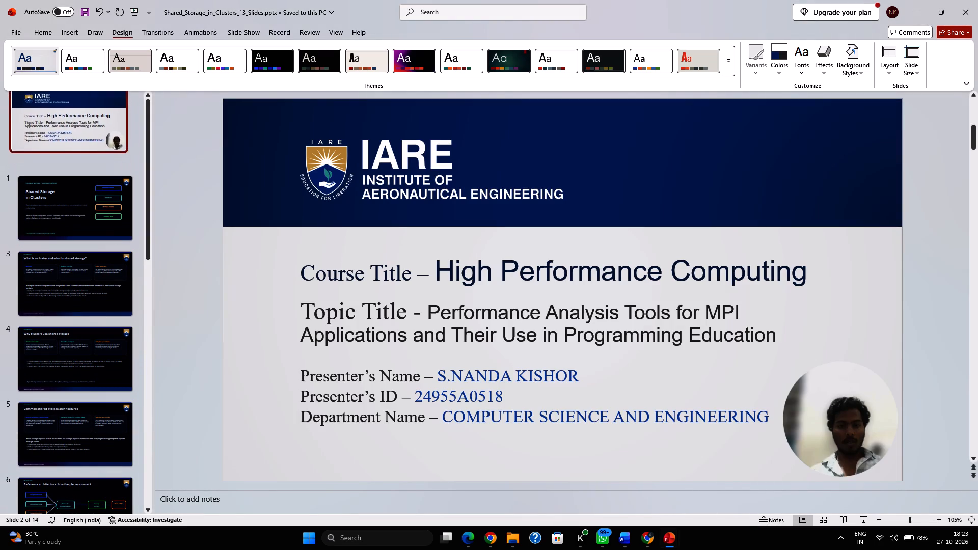
Close the MPI performance analysis presentation, keeping the Shared Storage in Clusters presentation open.
key(alt+Tab)
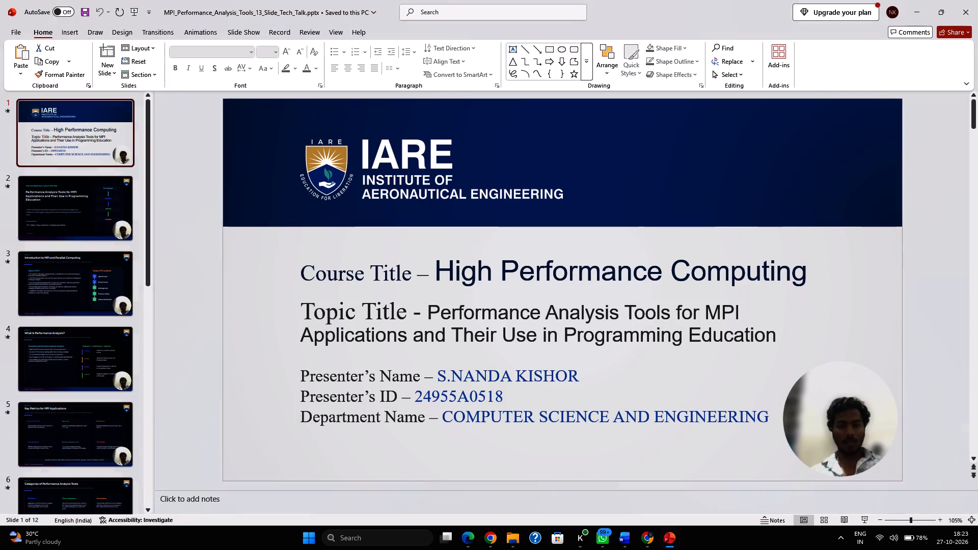
key(alt+Tab)
key(alt+Tab)
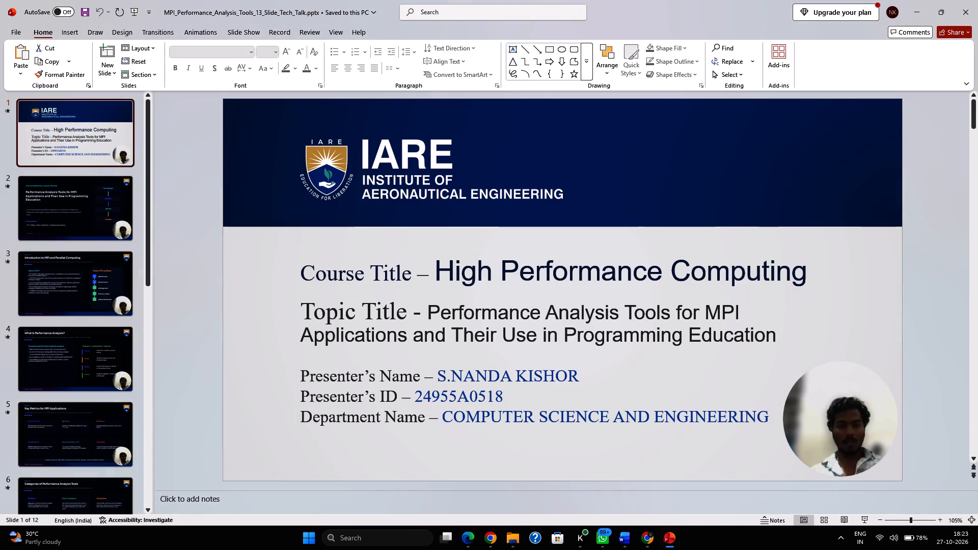
key(alt+Tab)
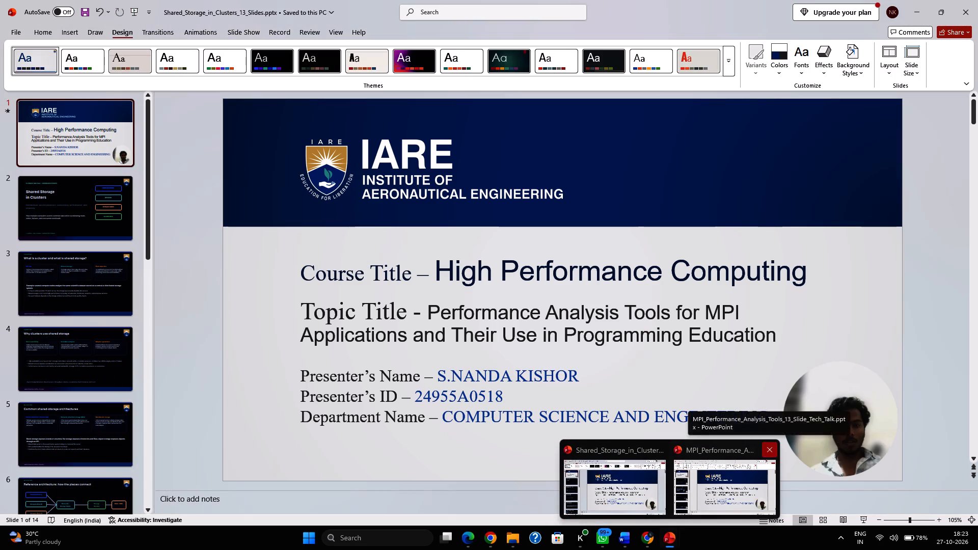
click(771, 446)
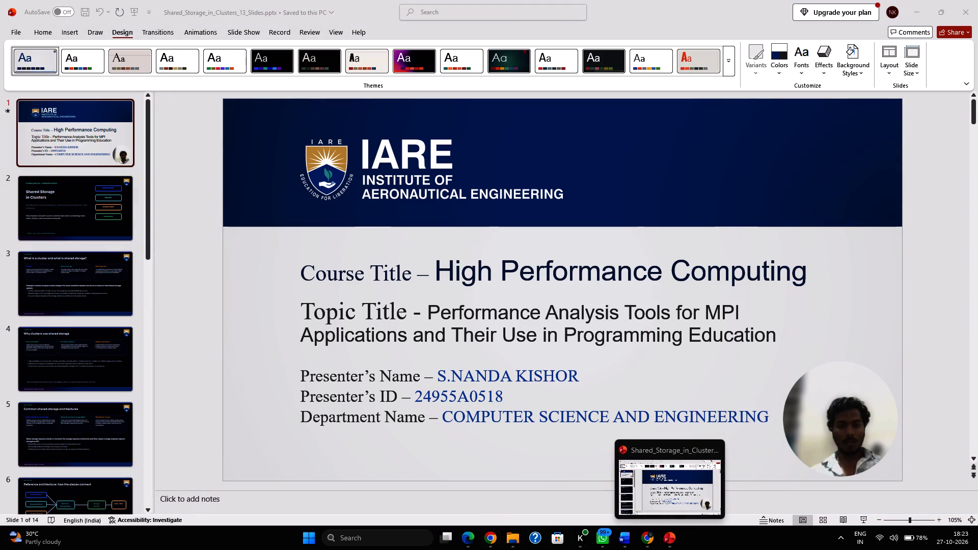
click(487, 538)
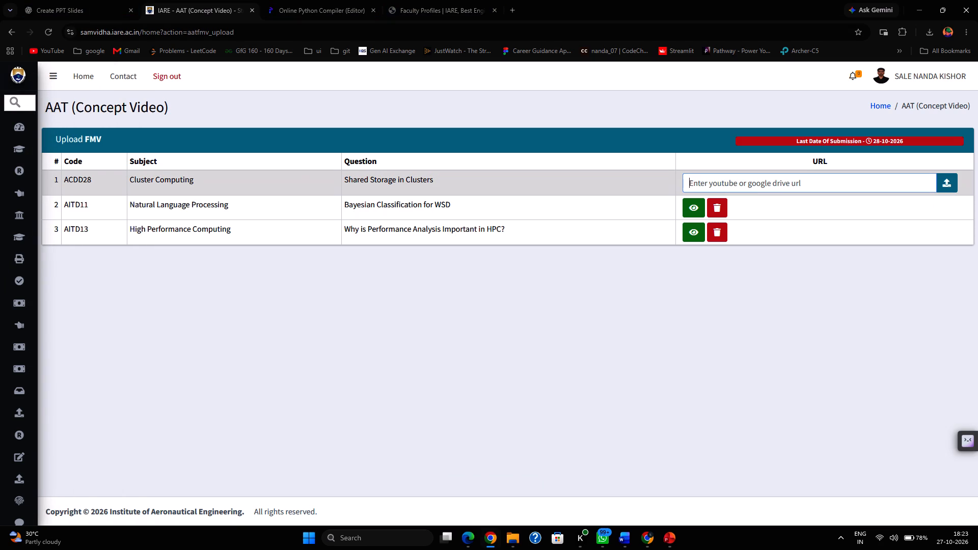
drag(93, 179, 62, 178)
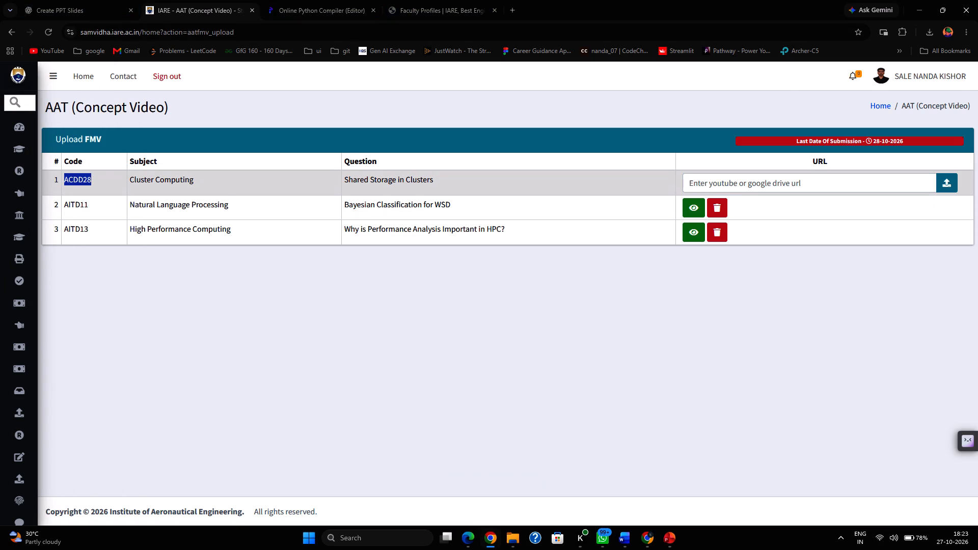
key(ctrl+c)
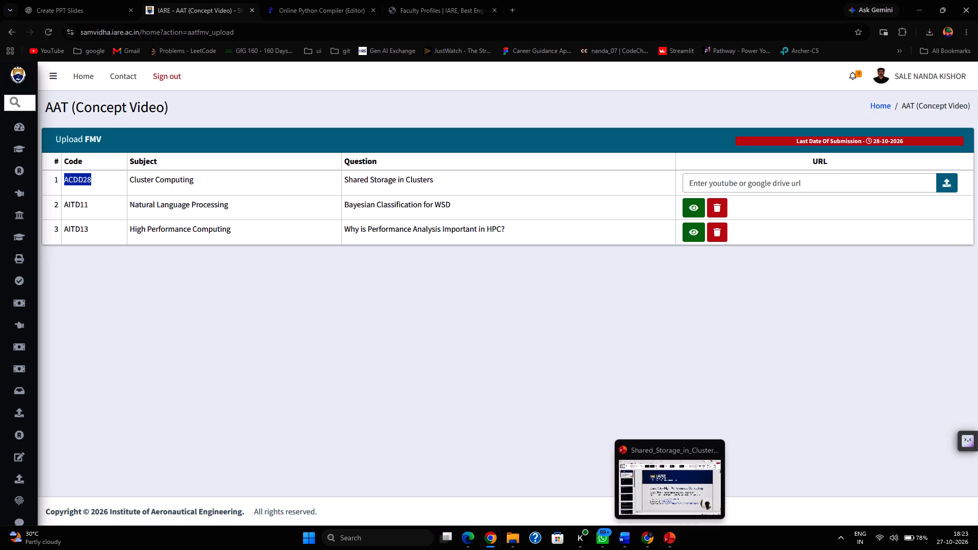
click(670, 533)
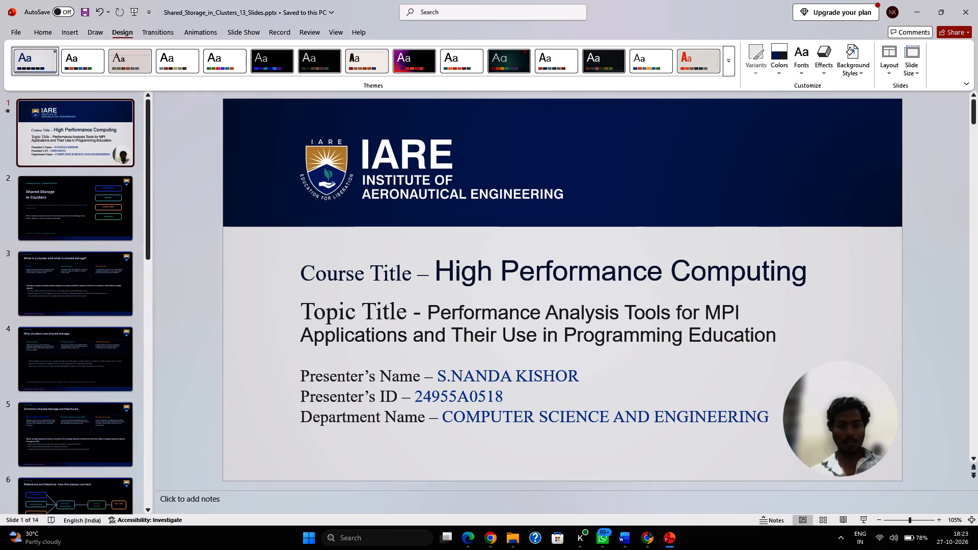
Replace the course title on the first slide with Cluster Computing, copied from the subject entry on the college portal in Chrome.
key(alt+Tab)
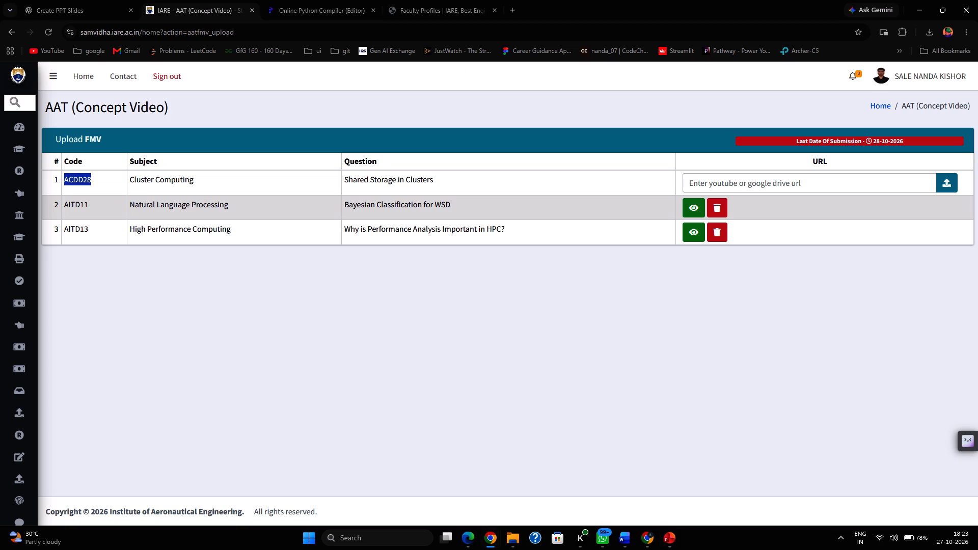
drag(129, 178, 206, 187)
key(ctrl+c)
key(alt+Tab)
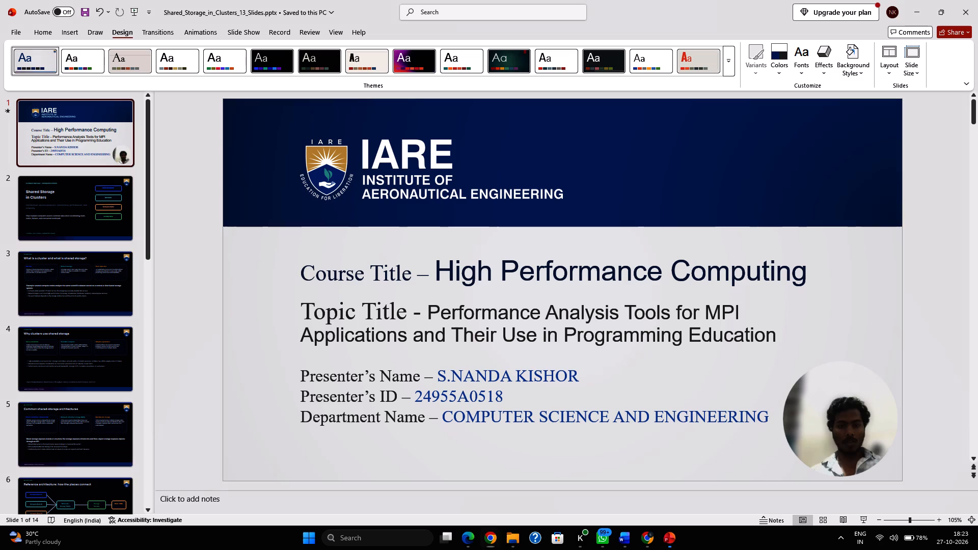
drag(435, 275, 650, 260)
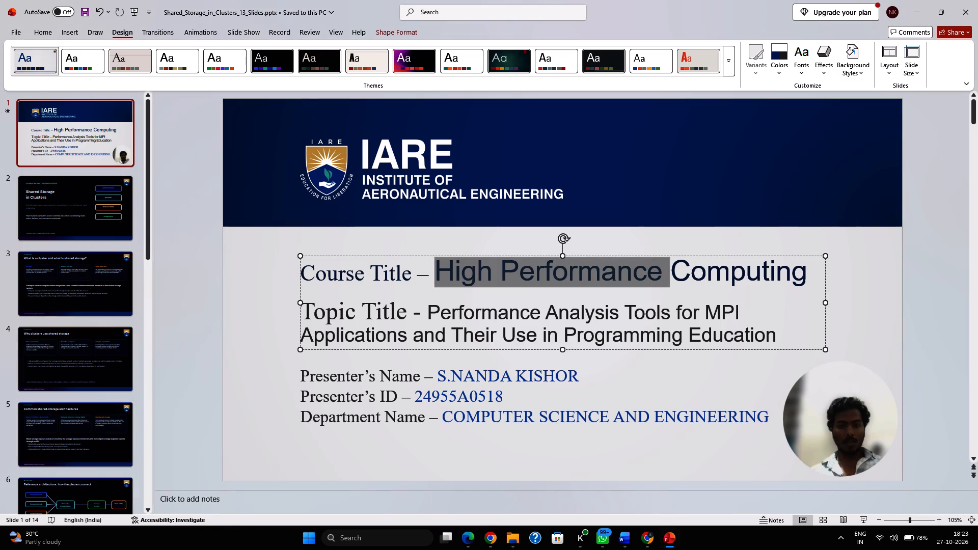
drag(650, 260, 719, 261)
key(ctrl+v)
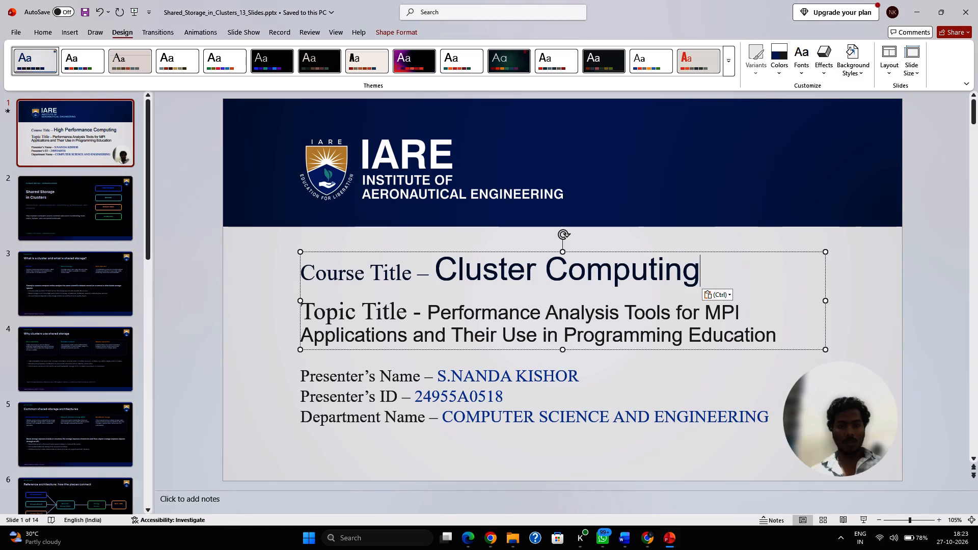
click(935, 292)
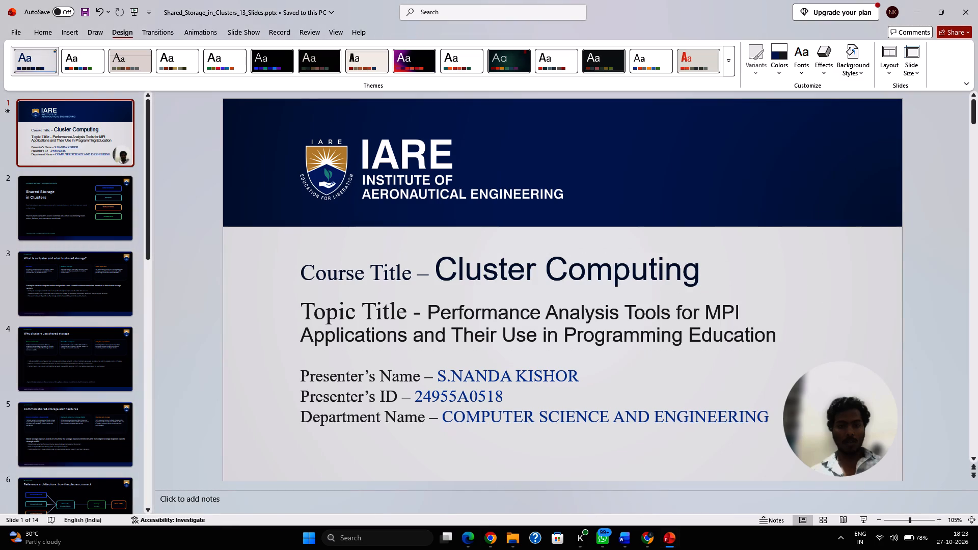
Replace the topic title on the first slide with Shared Storage in Clusters, copied from the Cluster Computing question on the portal.
key(alt+Tab)
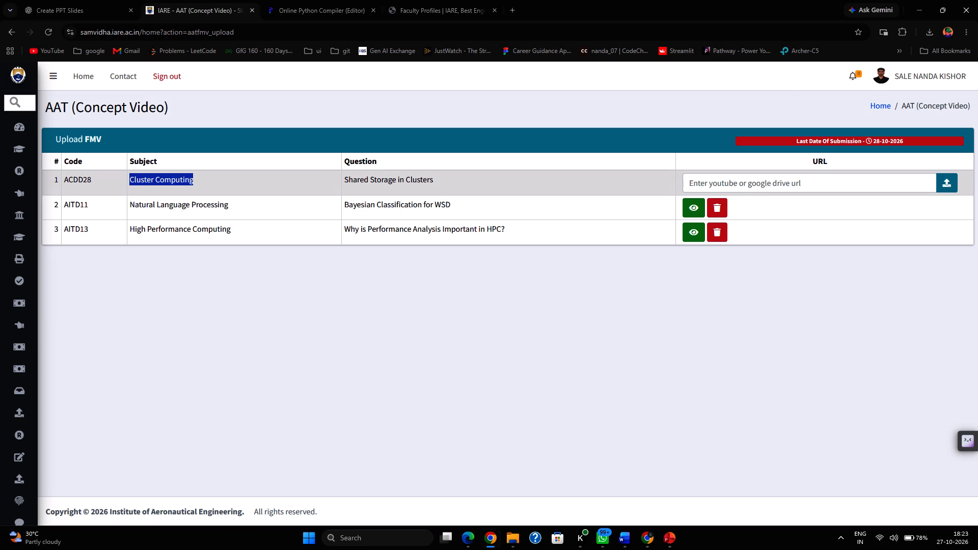
drag(345, 179, 443, 193)
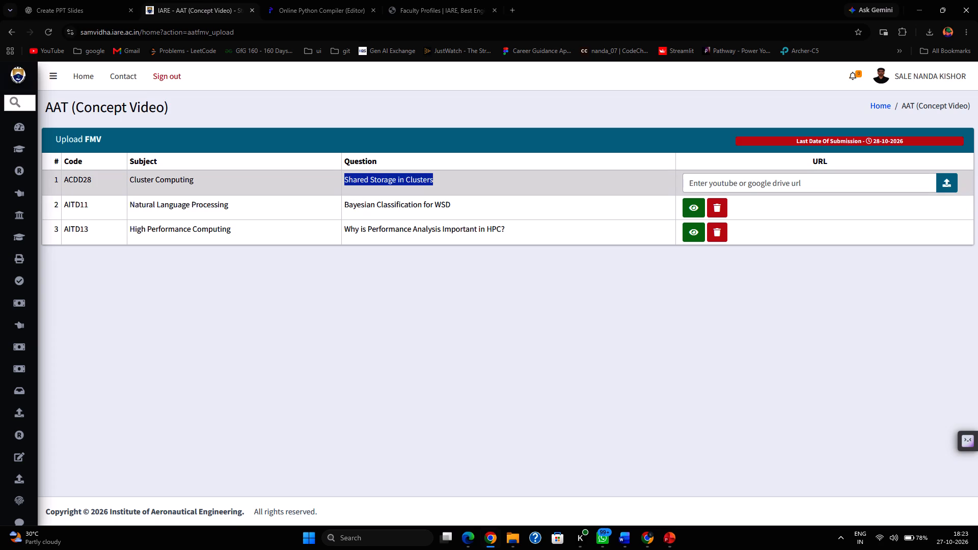
key(ctrl+c)
key(alt+Tab)
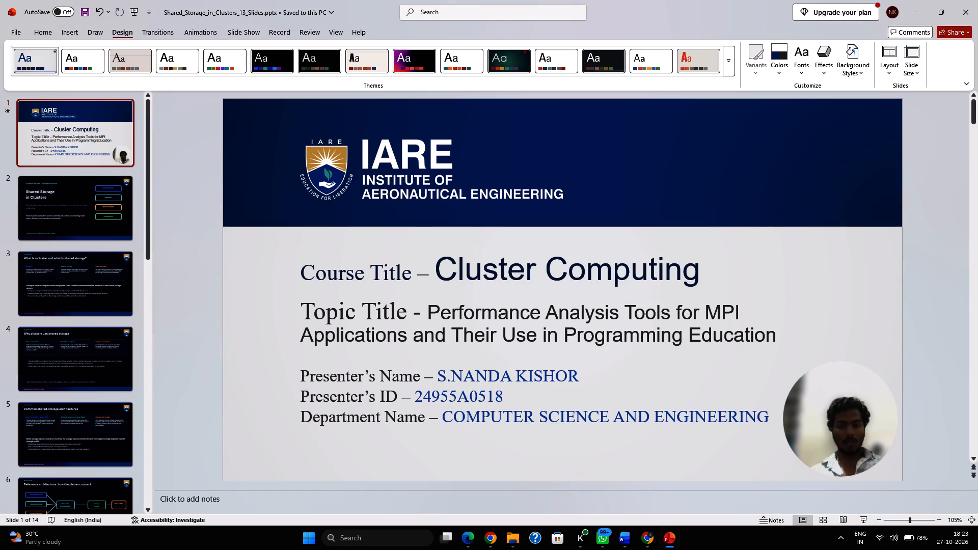
drag(429, 308, 681, 361)
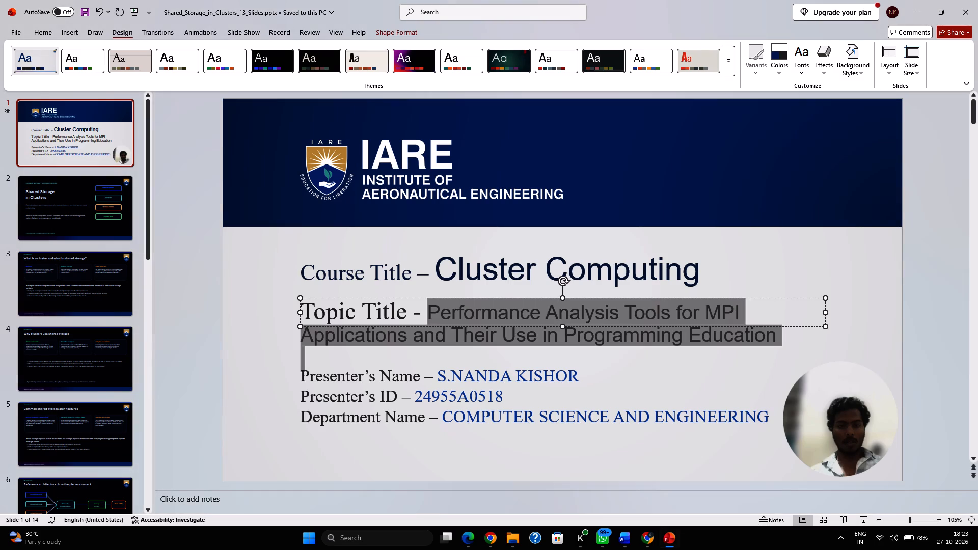
drag(681, 361, 781, 323)
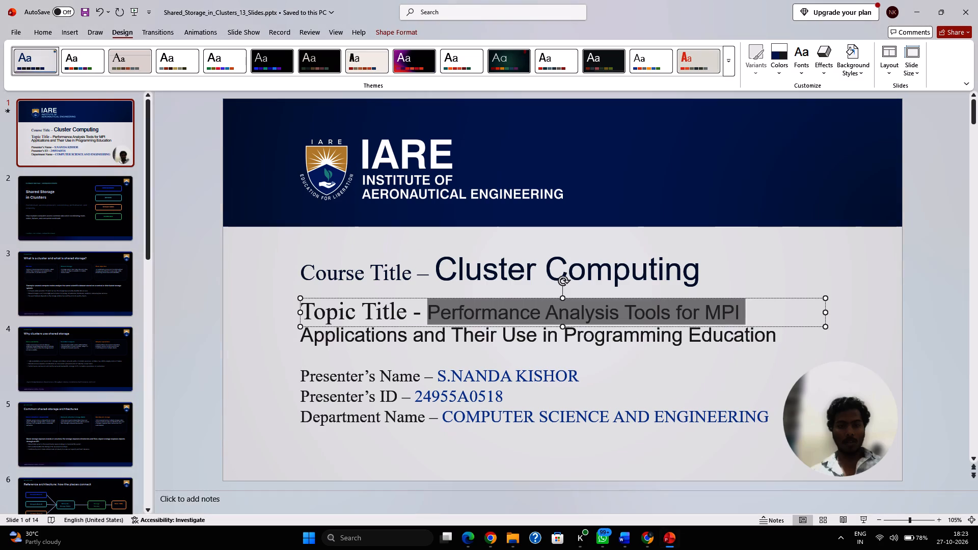
drag(781, 323, 784, 330)
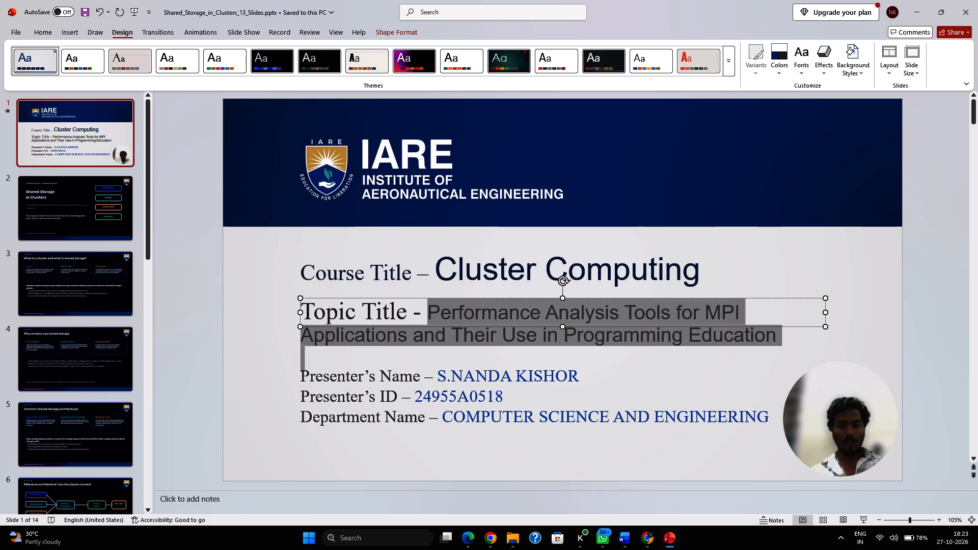
key(ctrl+v)
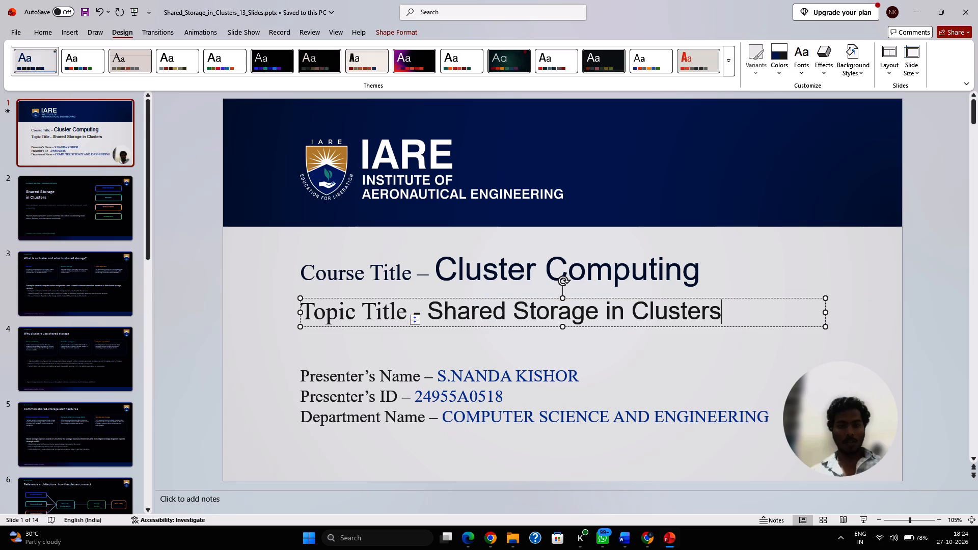
click(926, 395)
Delete the round presenter video from the title slide.
click(874, 395)
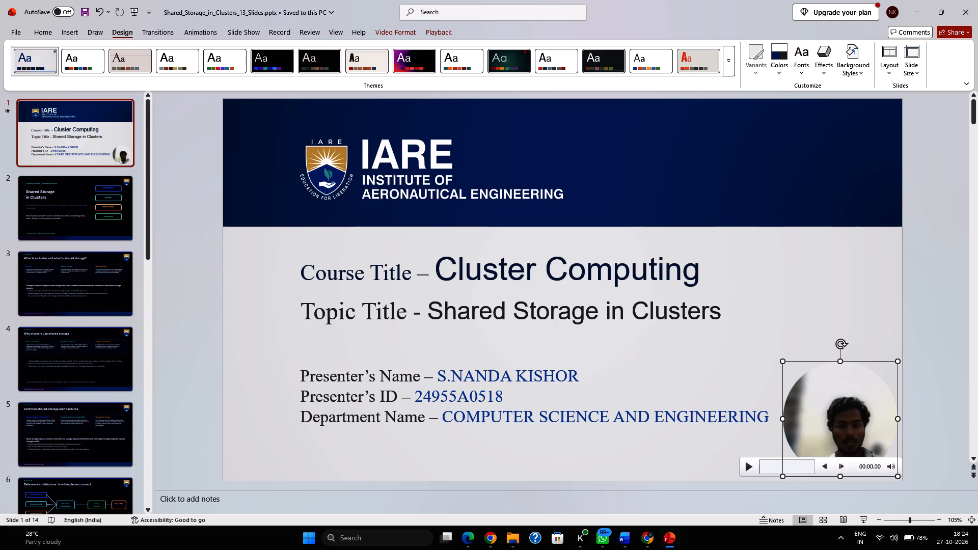
key(BackSpace)
click(922, 388)
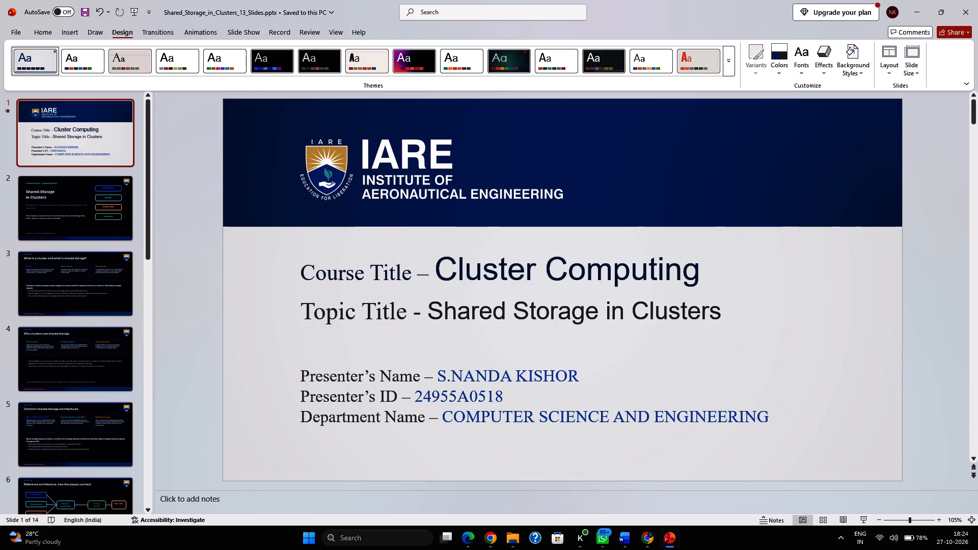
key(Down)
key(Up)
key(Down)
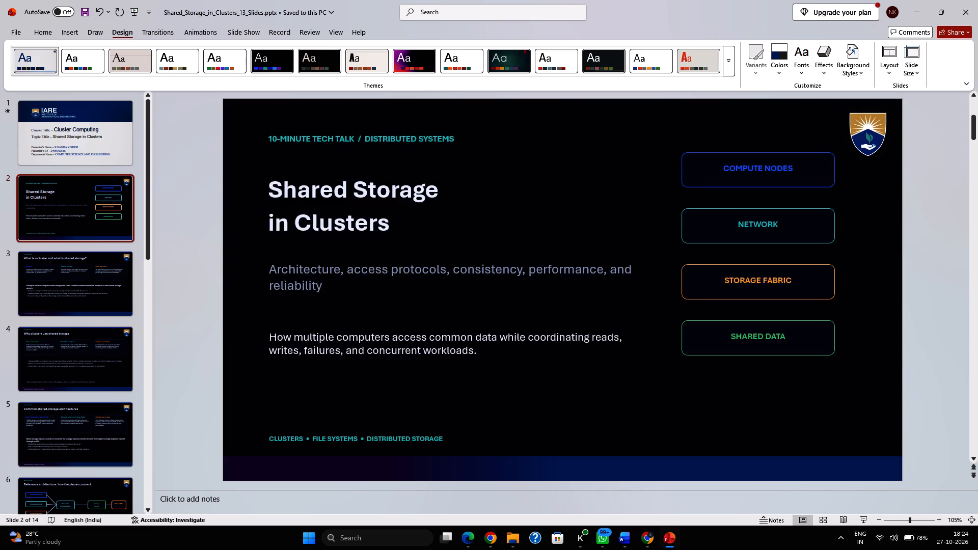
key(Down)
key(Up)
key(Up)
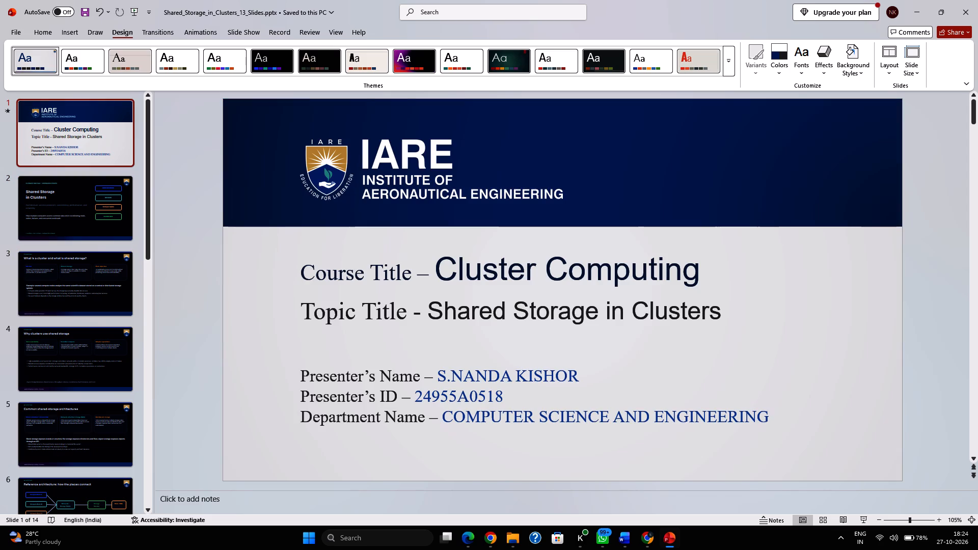
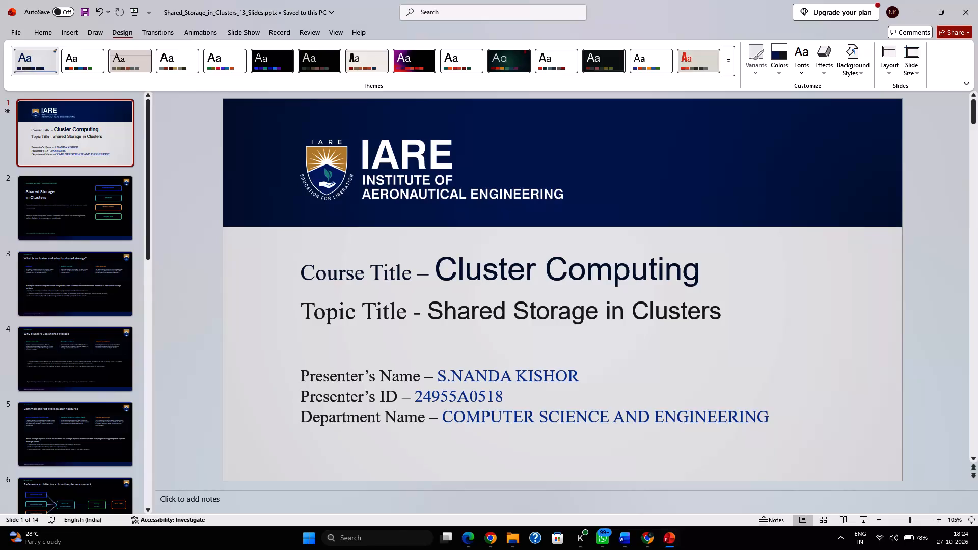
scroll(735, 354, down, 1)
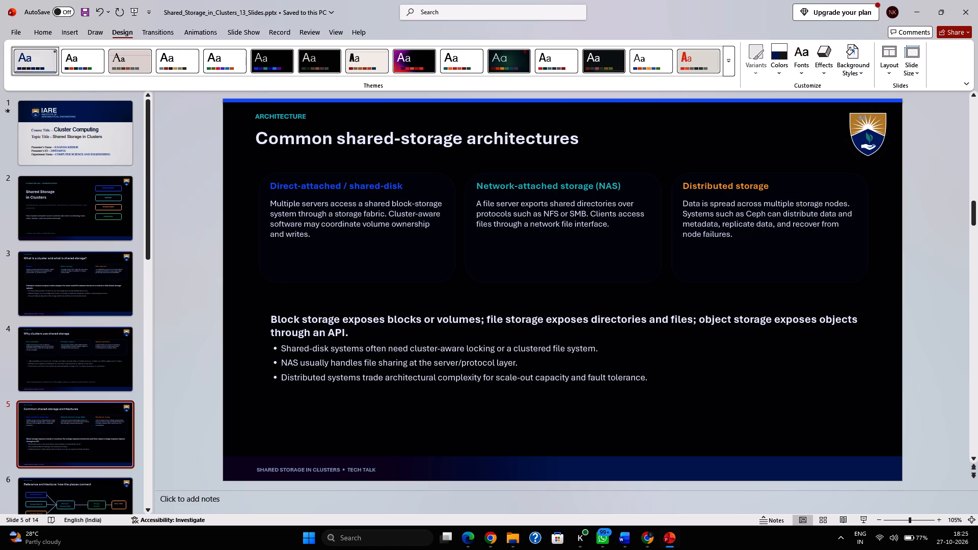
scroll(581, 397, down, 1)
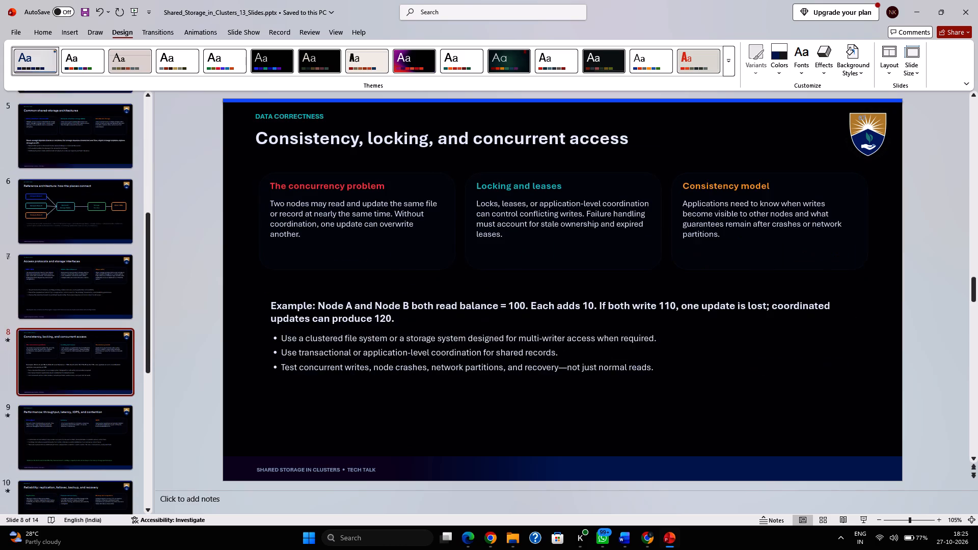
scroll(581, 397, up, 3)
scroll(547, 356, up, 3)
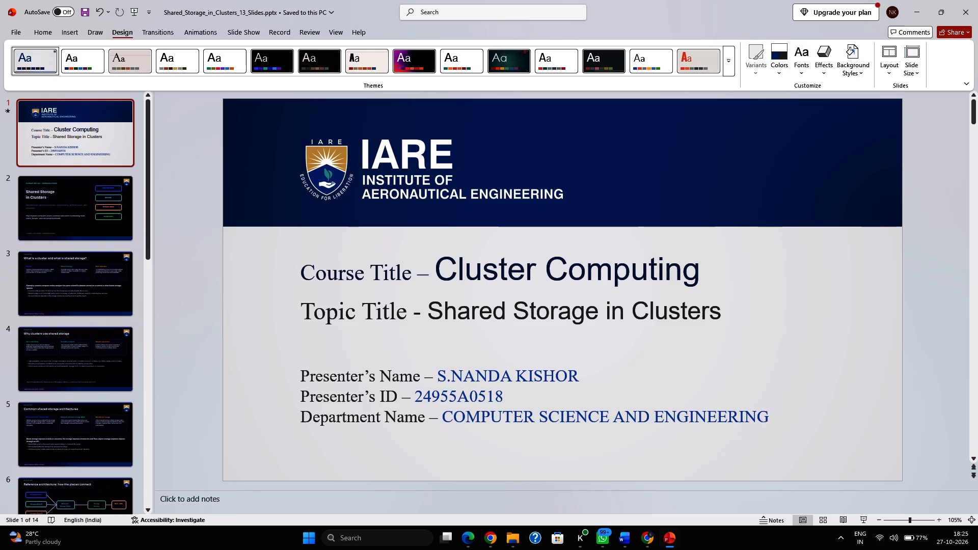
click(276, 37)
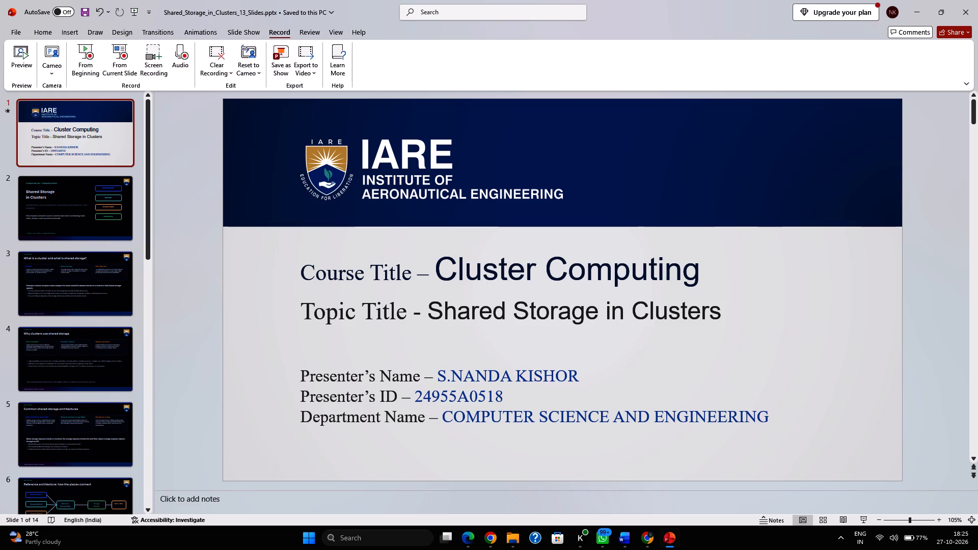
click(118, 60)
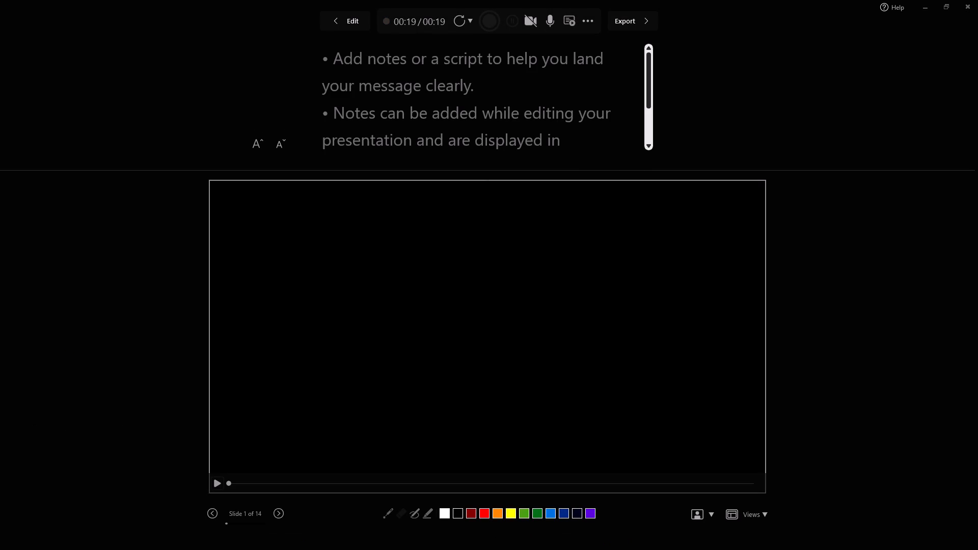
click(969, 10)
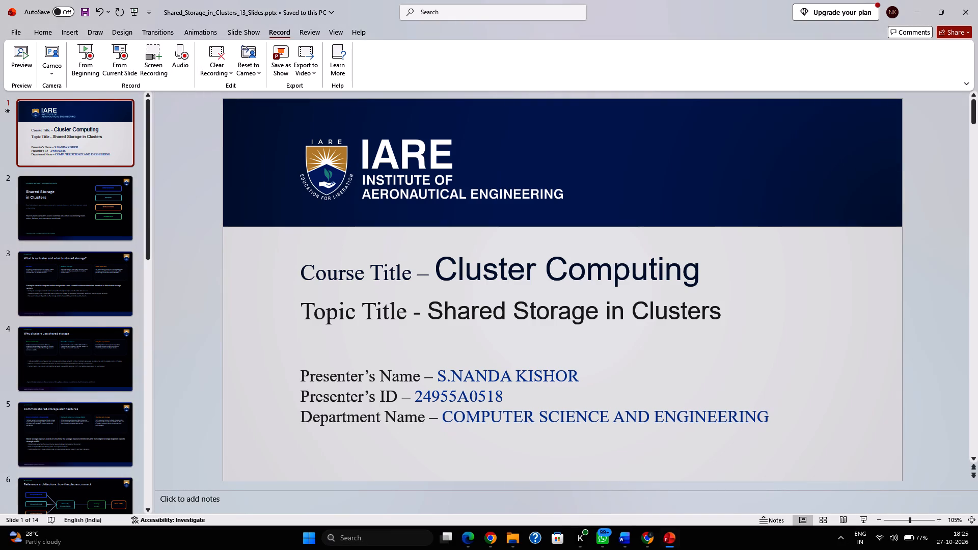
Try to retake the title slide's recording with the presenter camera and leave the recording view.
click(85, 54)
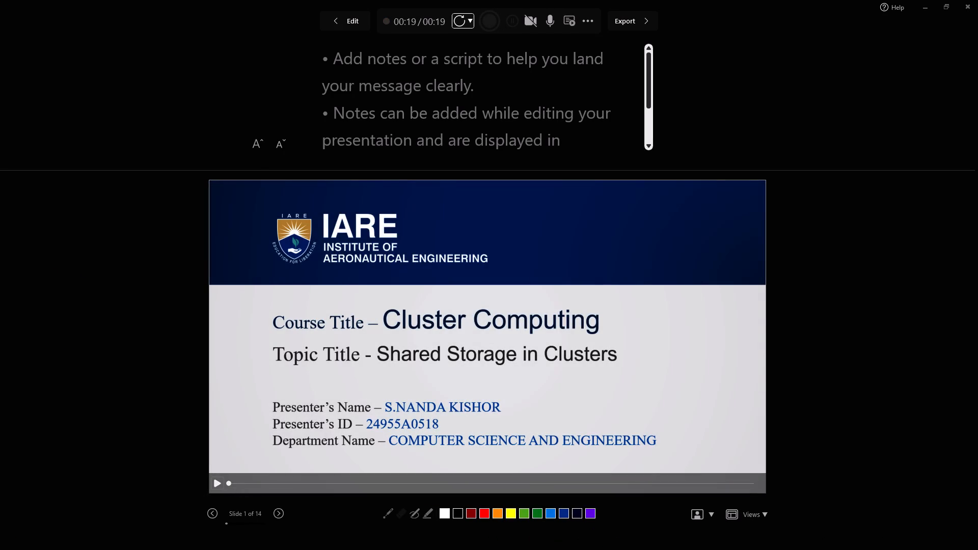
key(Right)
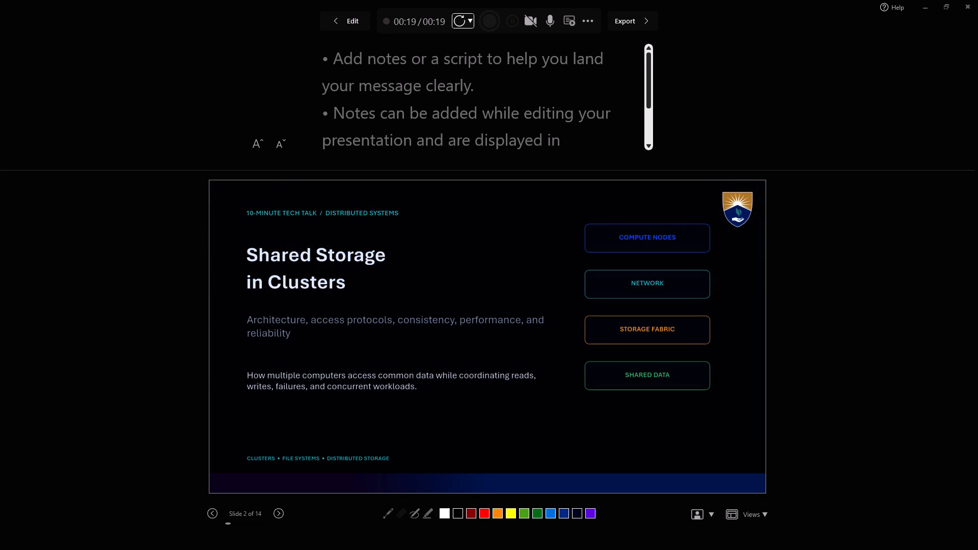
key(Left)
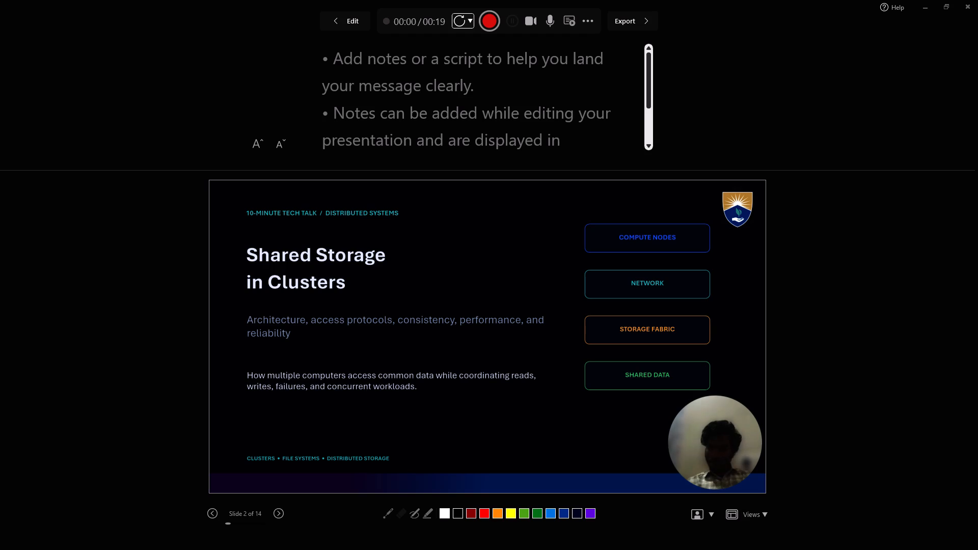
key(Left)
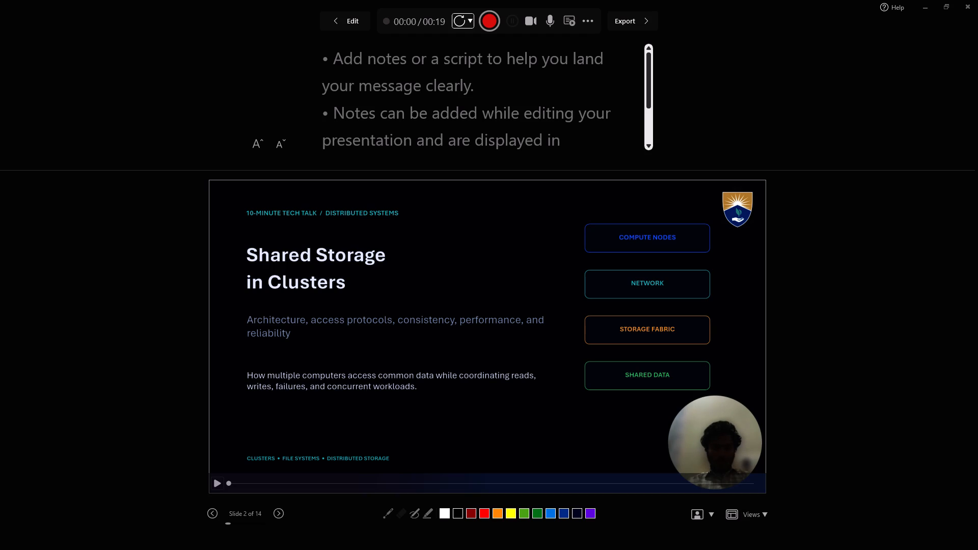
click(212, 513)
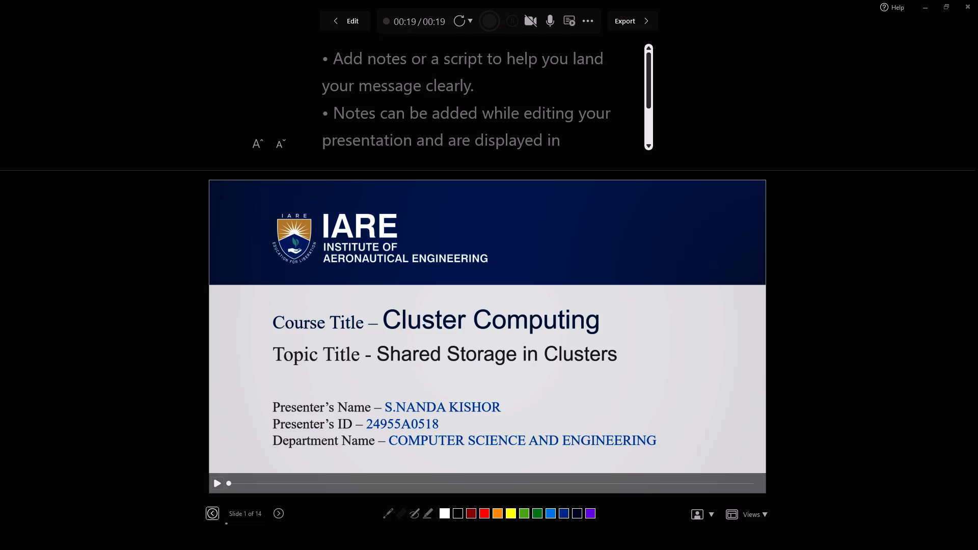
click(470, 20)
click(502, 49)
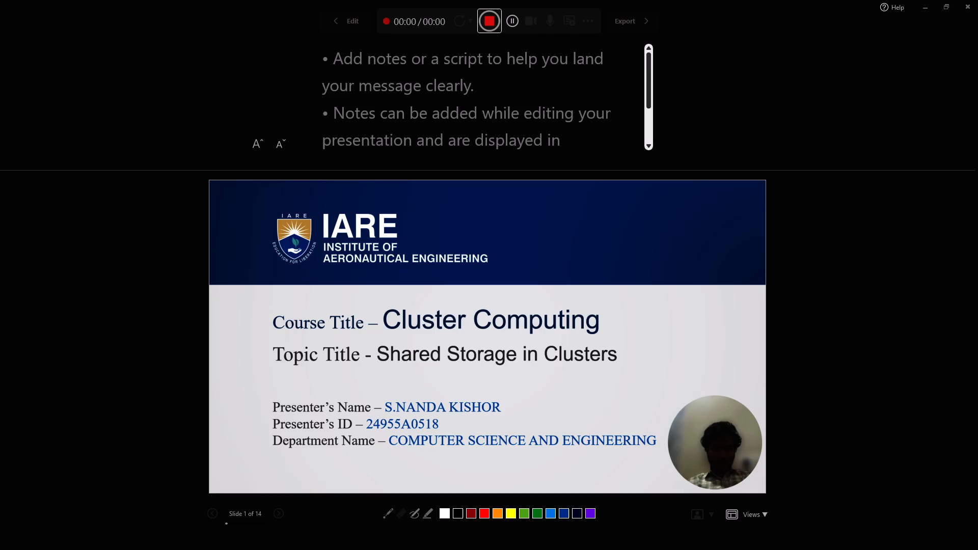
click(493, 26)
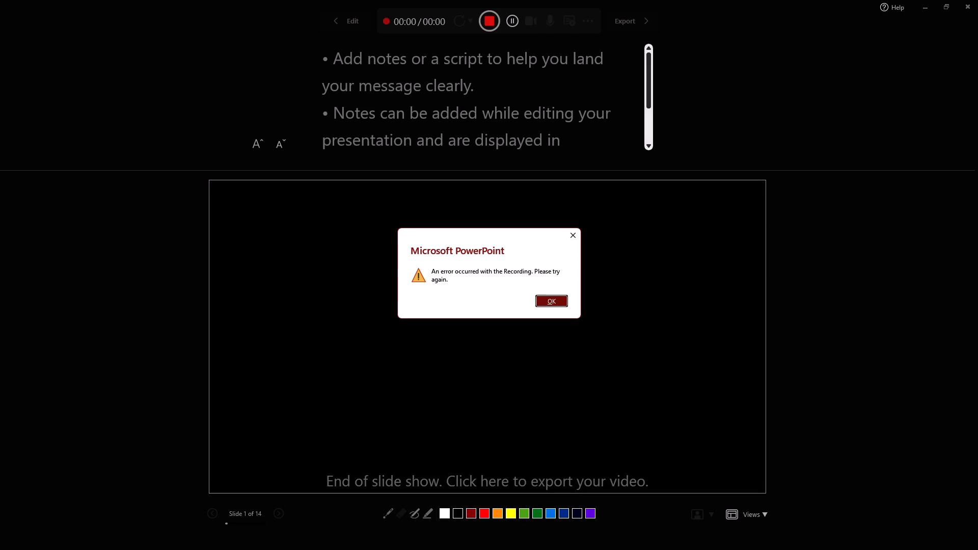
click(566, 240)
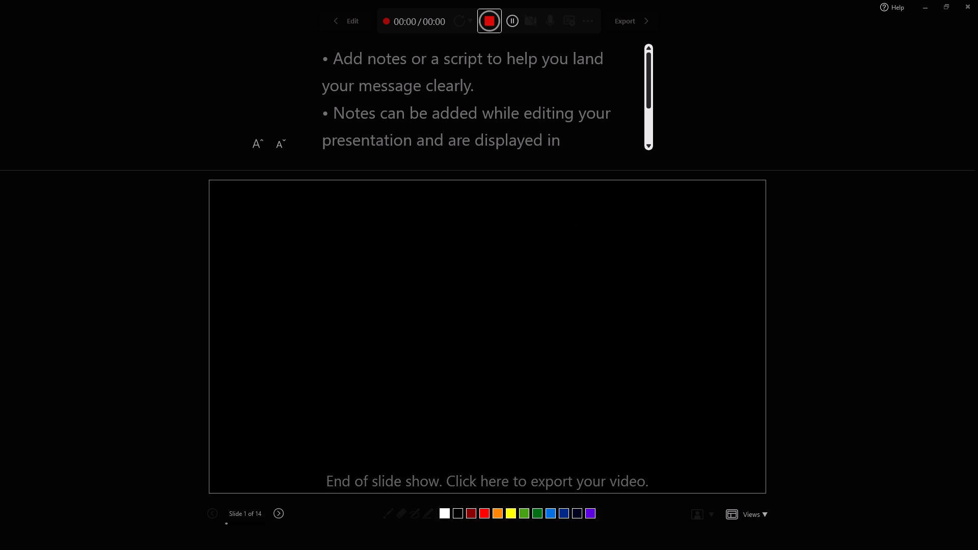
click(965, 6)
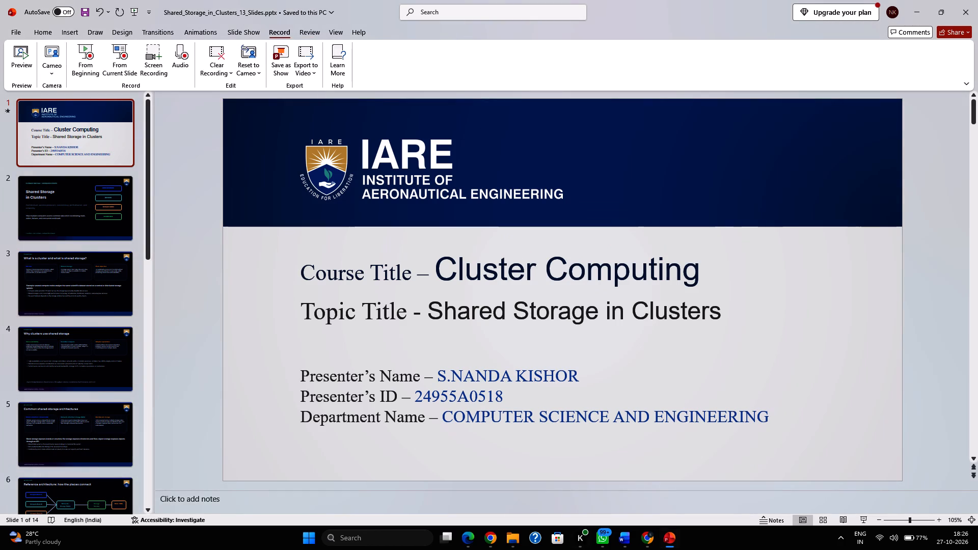
Re-record the title slide with the presenter camera, replacing the first take with a second one of about 17 seconds.
scroll(521, 373, down, 2)
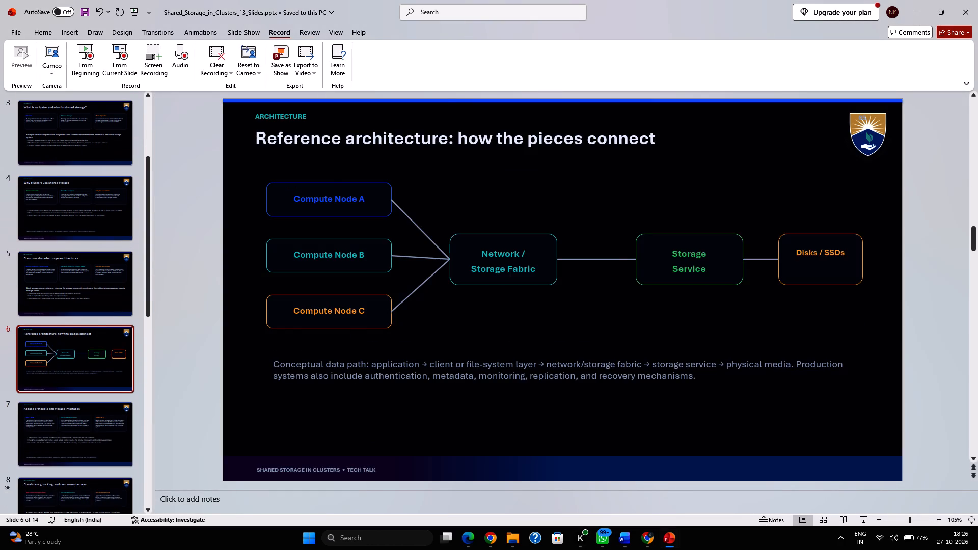
scroll(521, 373, up, 9)
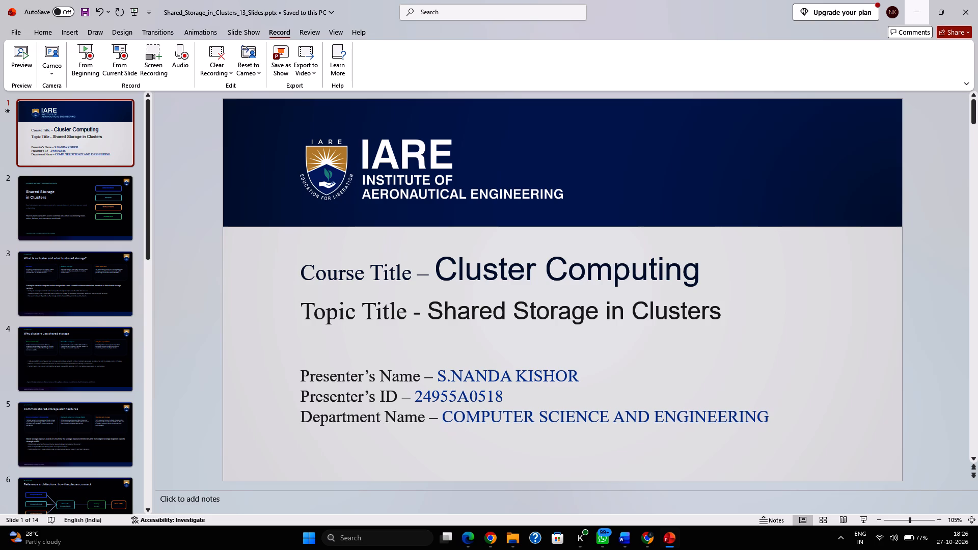
click(88, 58)
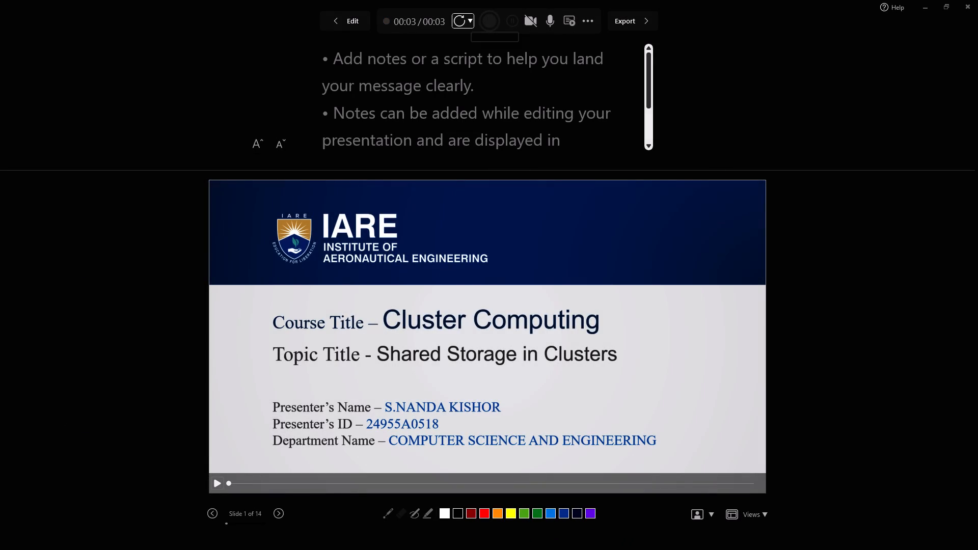
click(471, 23)
click(492, 49)
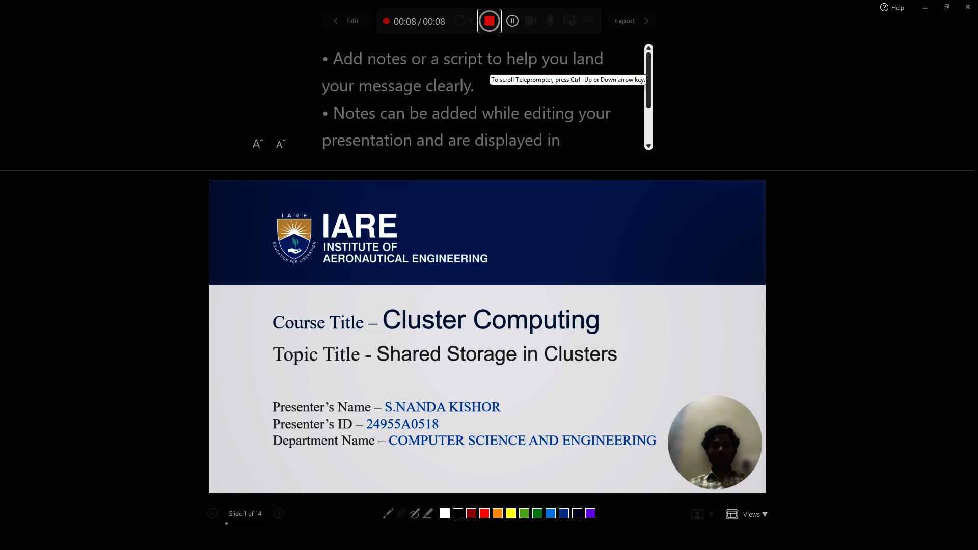
click(492, 23)
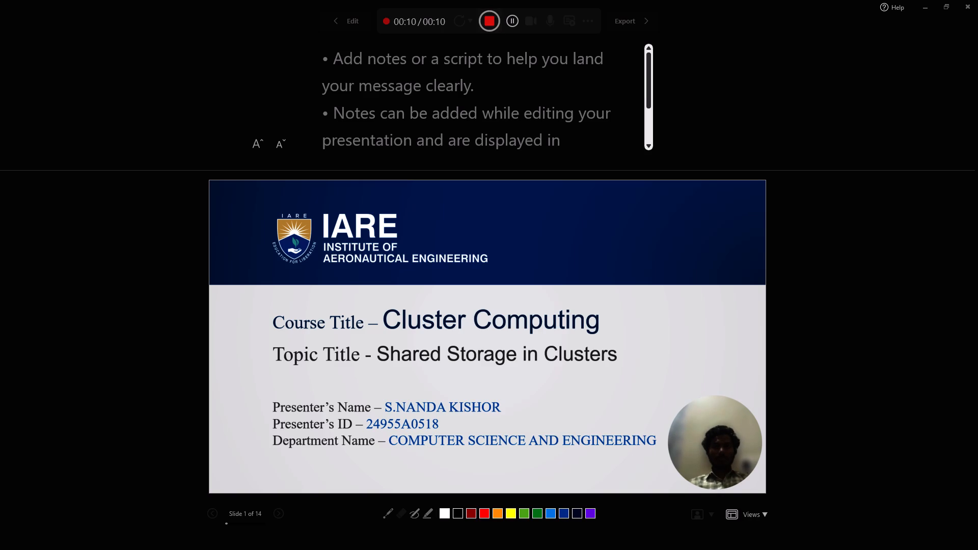
click(468, 25)
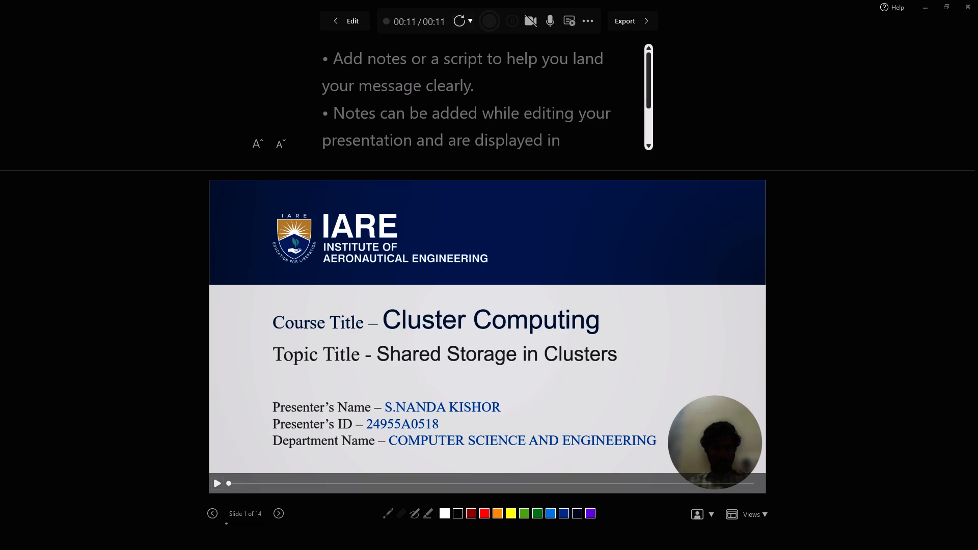
click(487, 49)
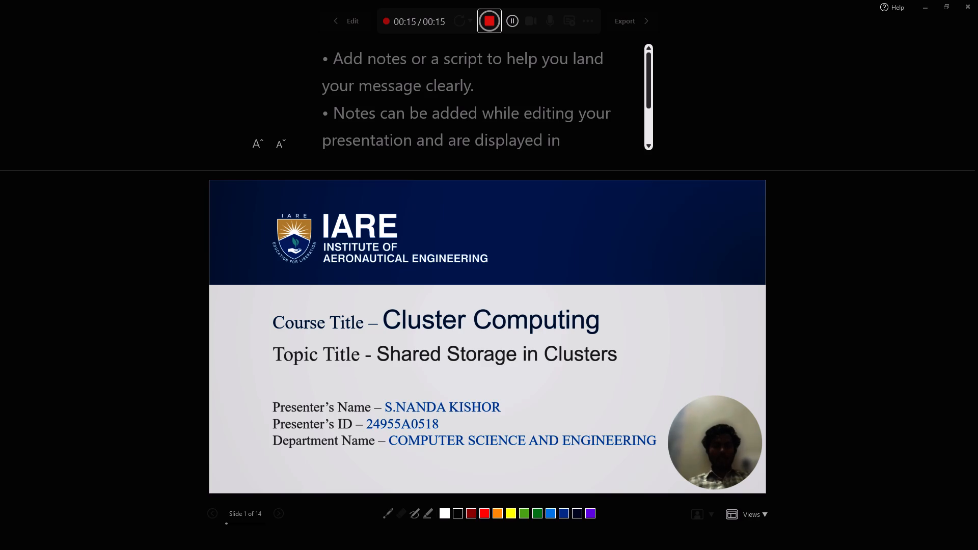
click(492, 18)
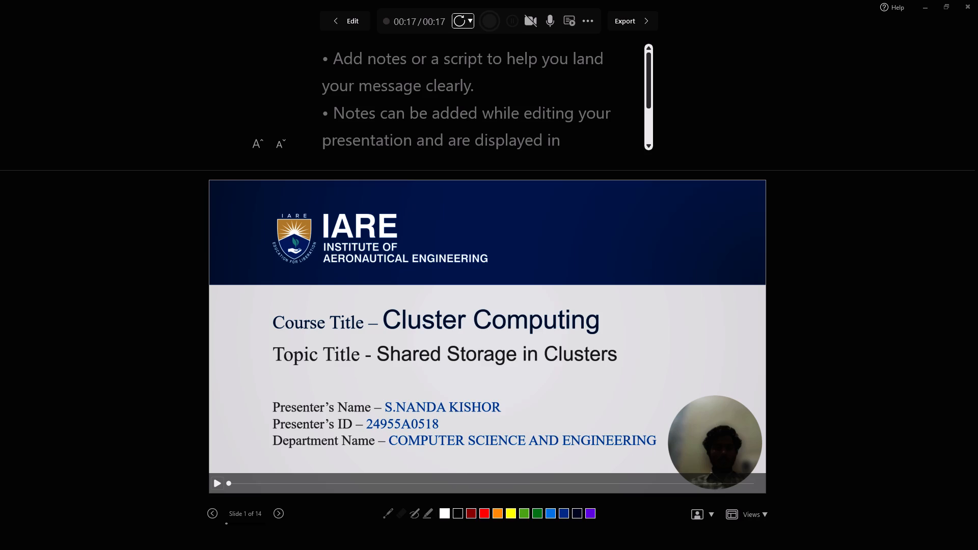
Record slide 2, the Shared Storage in Clusters opening slide, with the presenter camera for about 24 seconds.
key(Right)
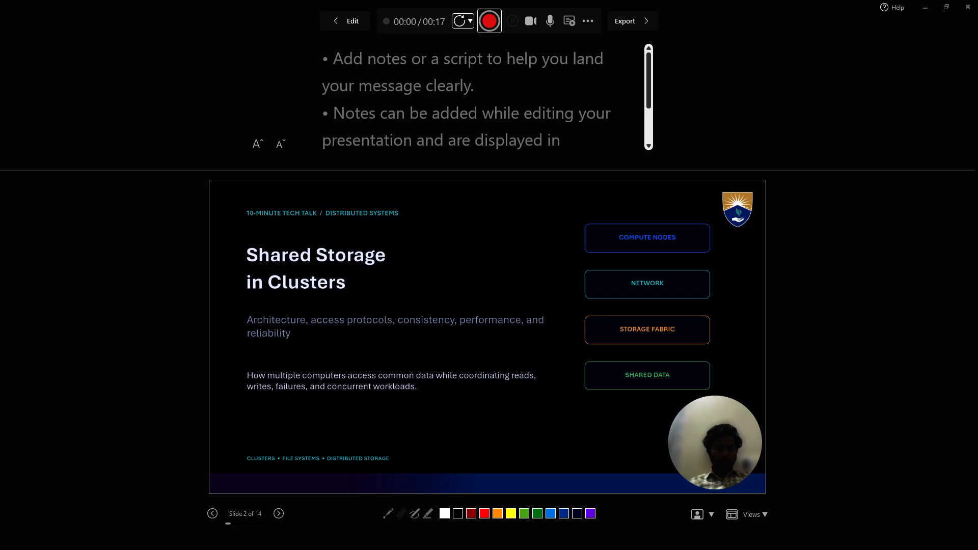
click(492, 18)
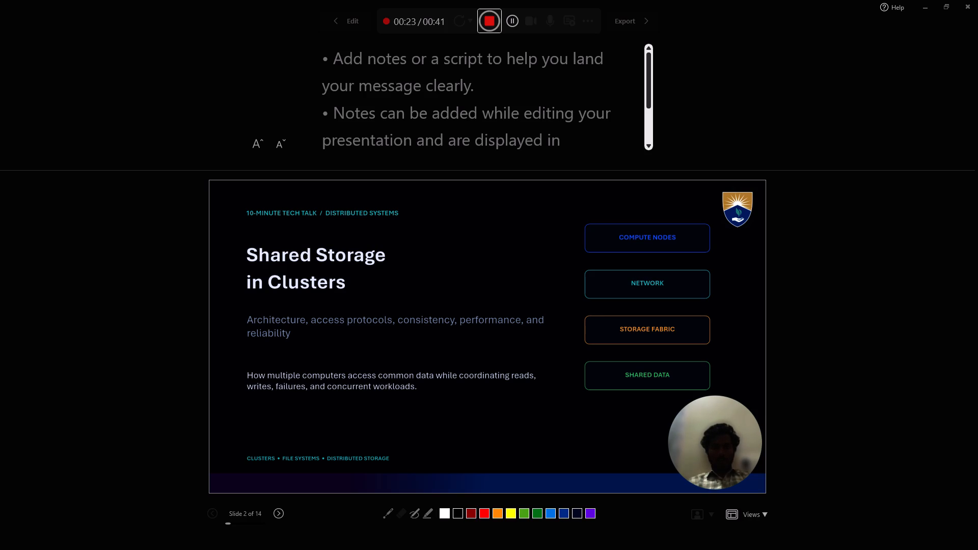
click(492, 18)
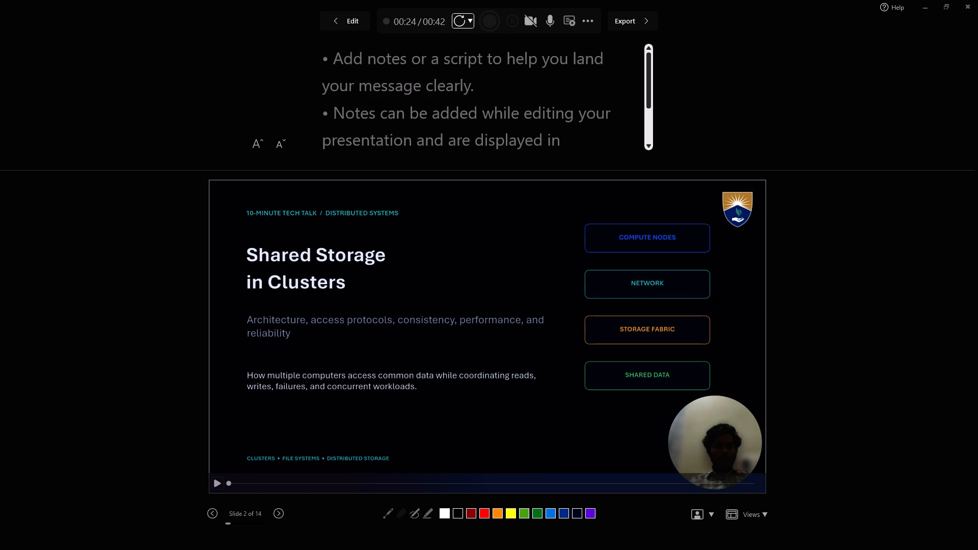
Record slide 3, What is a cluster and what is shared storage?, with the presenter camera.
key(Right)
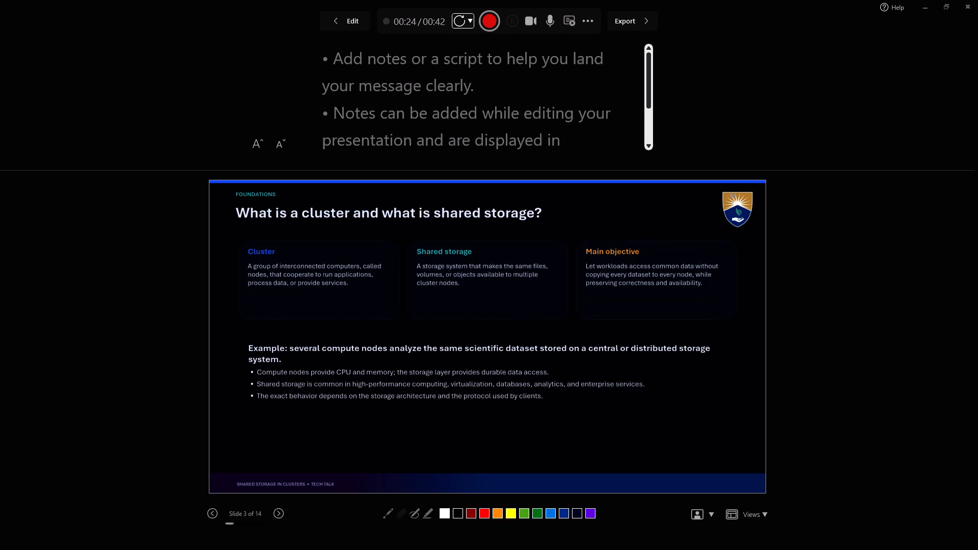
click(492, 18)
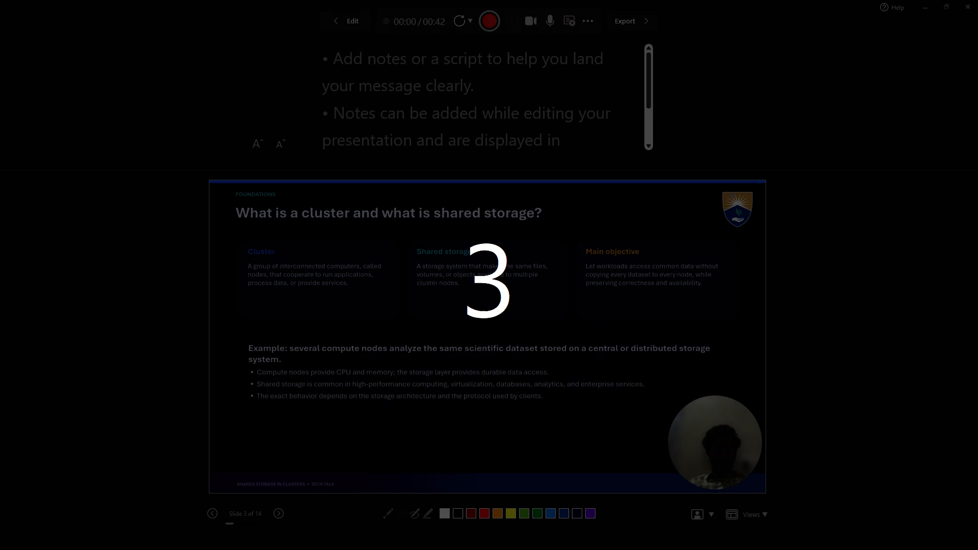
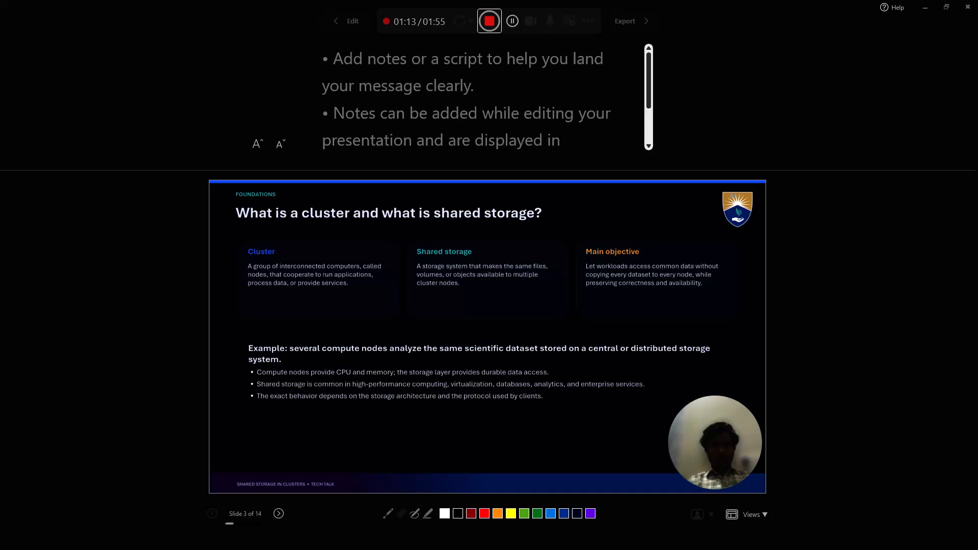
End the slide 3 recording, What is a cluster and what is shared storage?, at about 1 minute 14 seconds.
click(495, 20)
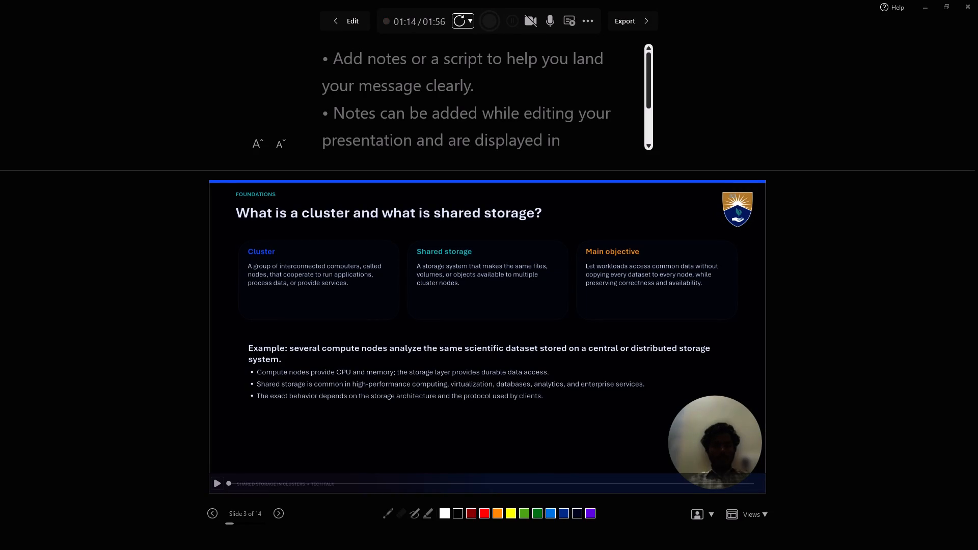
Play back about the first 15 seconds of slide 3's recording to check the take.
click(218, 485)
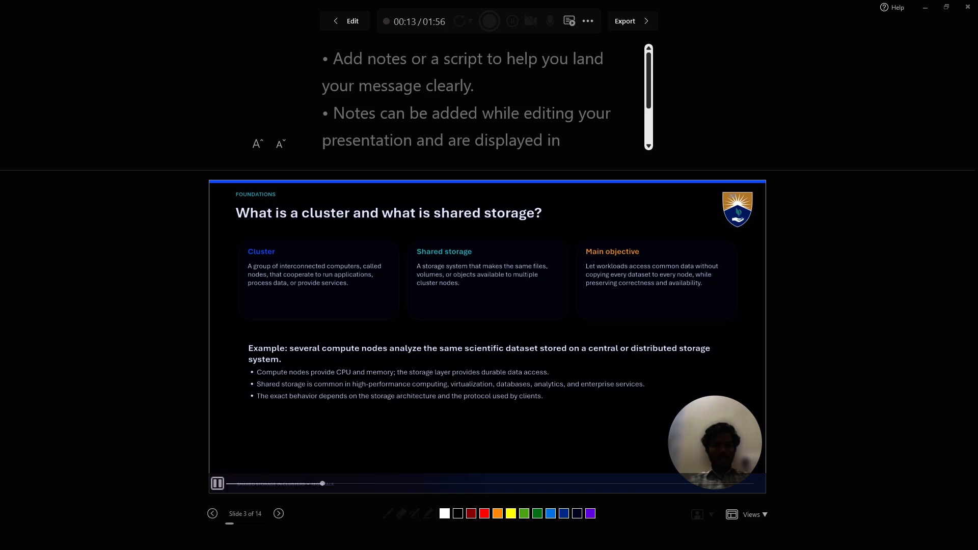
click(218, 485)
Record slide 4, Why clusters use shared storage, with the presenter camera.
click(282, 511)
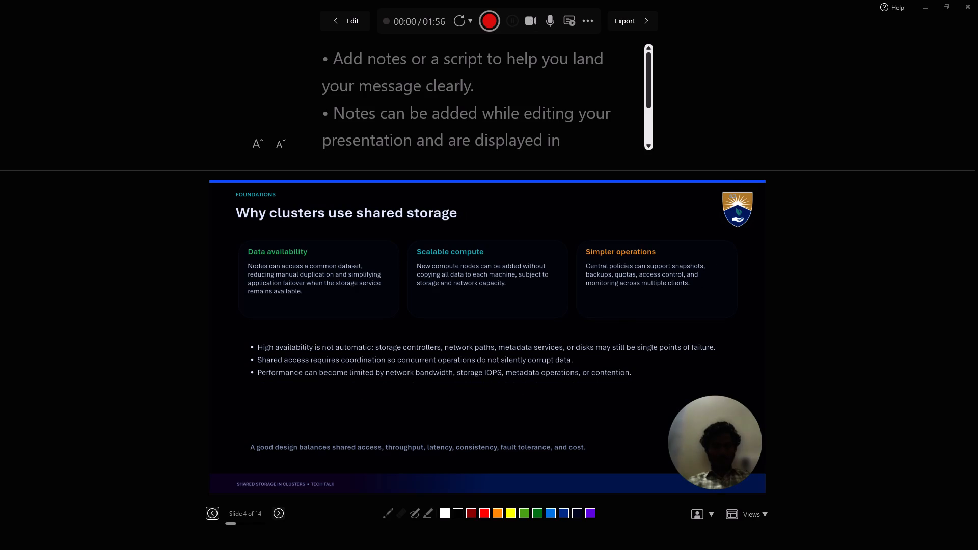
click(491, 24)
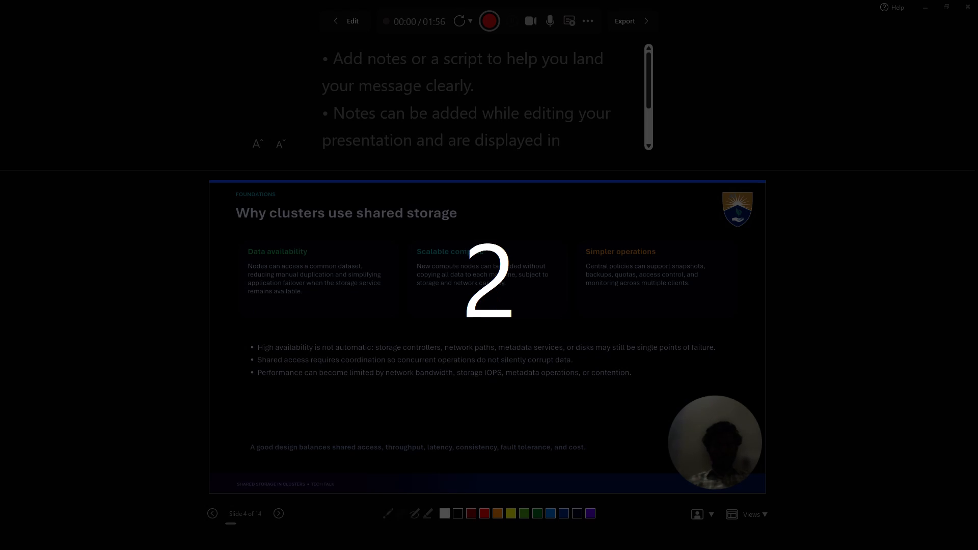
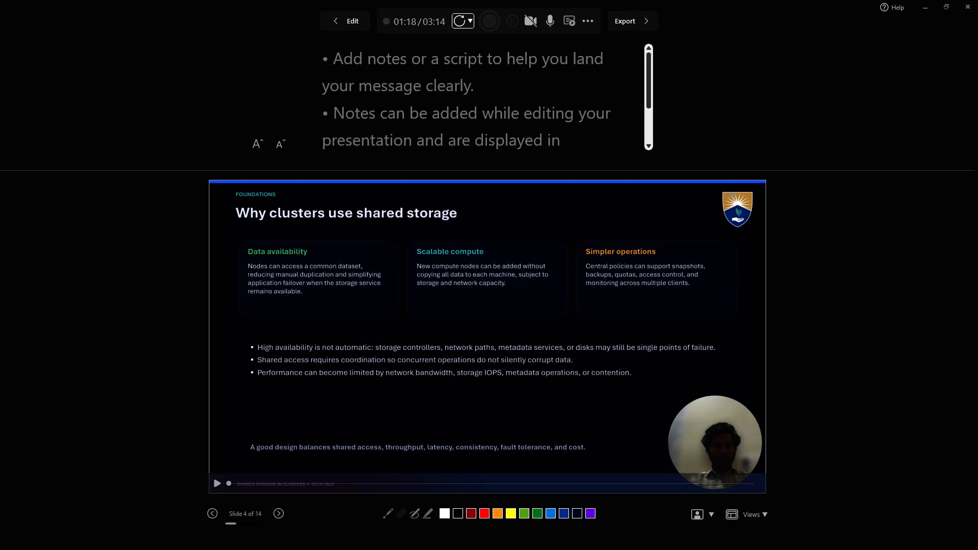
Play back slide 4's recording, skipping through to about 56 seconds, to check the take.
click(216, 481)
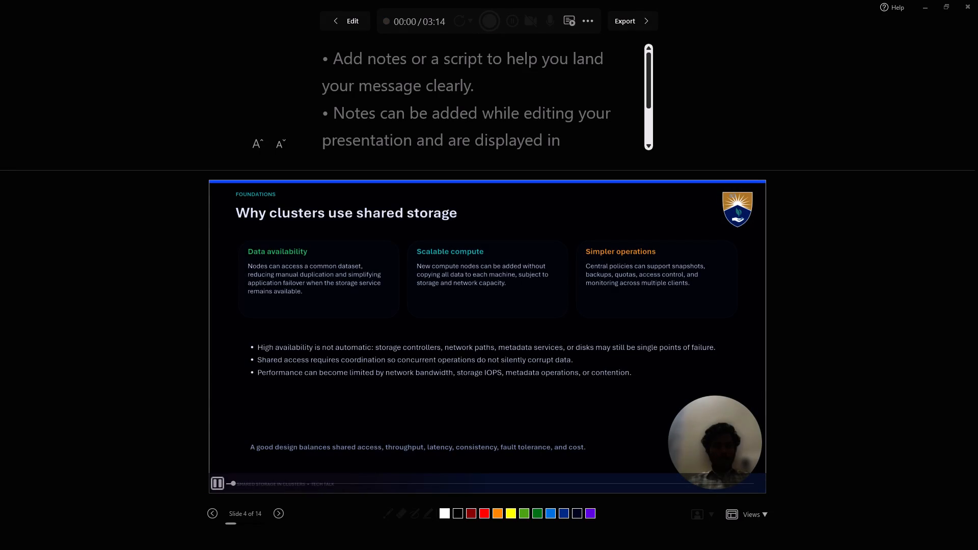
click(299, 484)
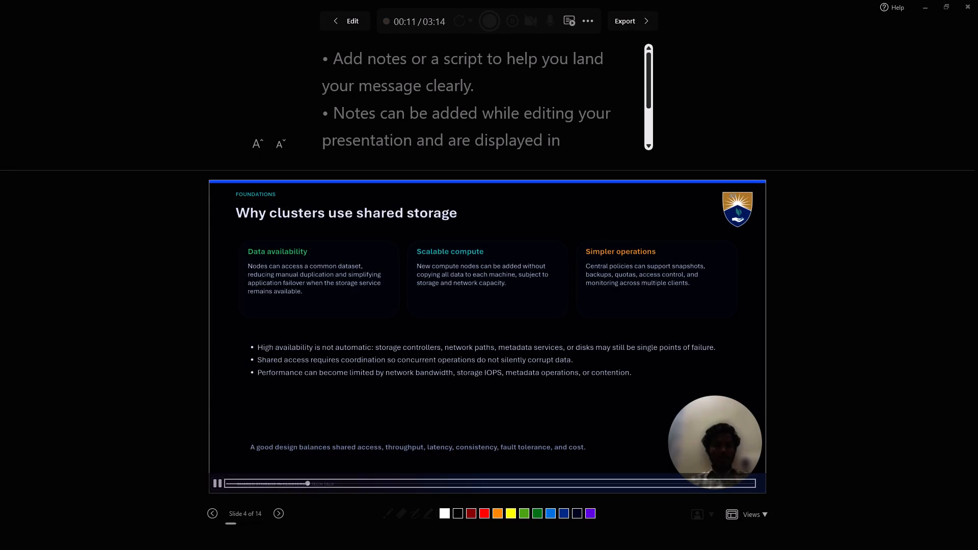
click(368, 484)
click(469, 484)
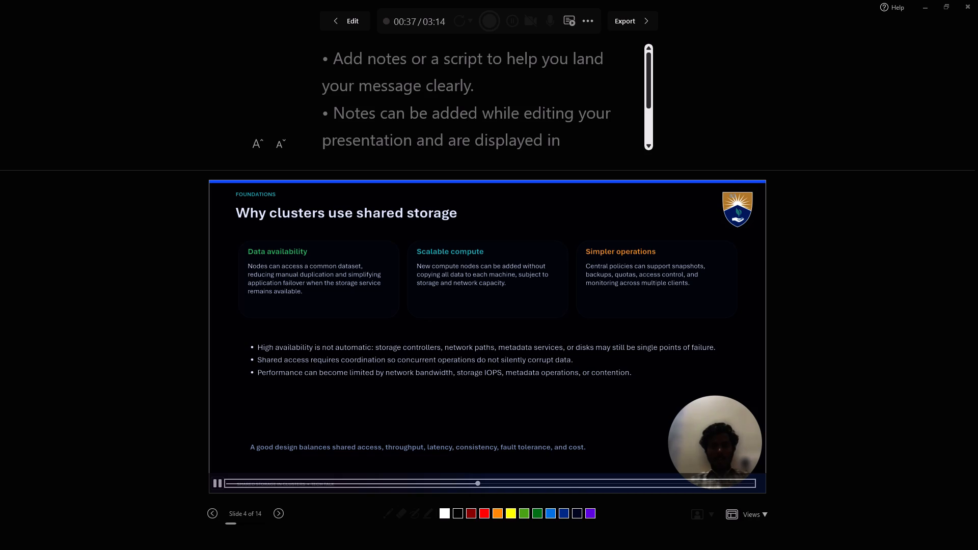
click(573, 484)
click(219, 486)
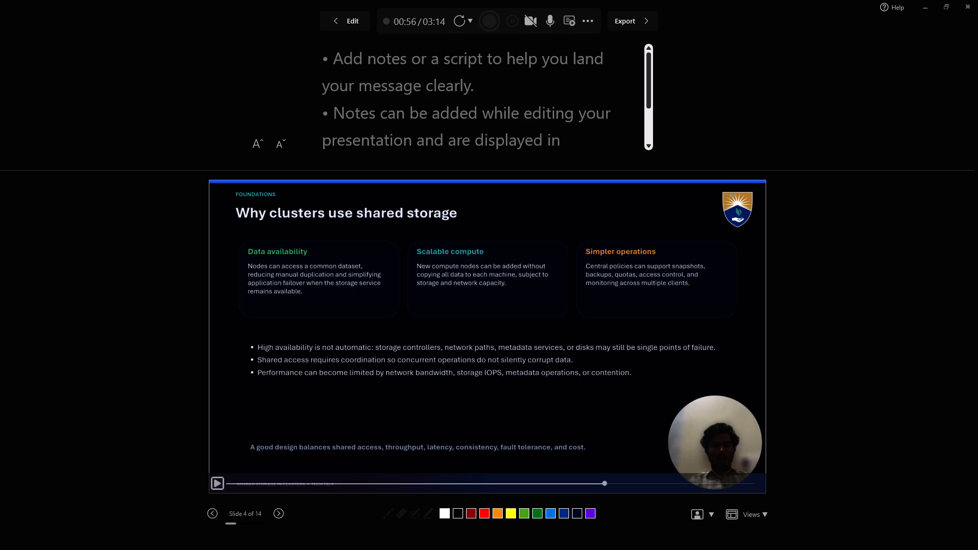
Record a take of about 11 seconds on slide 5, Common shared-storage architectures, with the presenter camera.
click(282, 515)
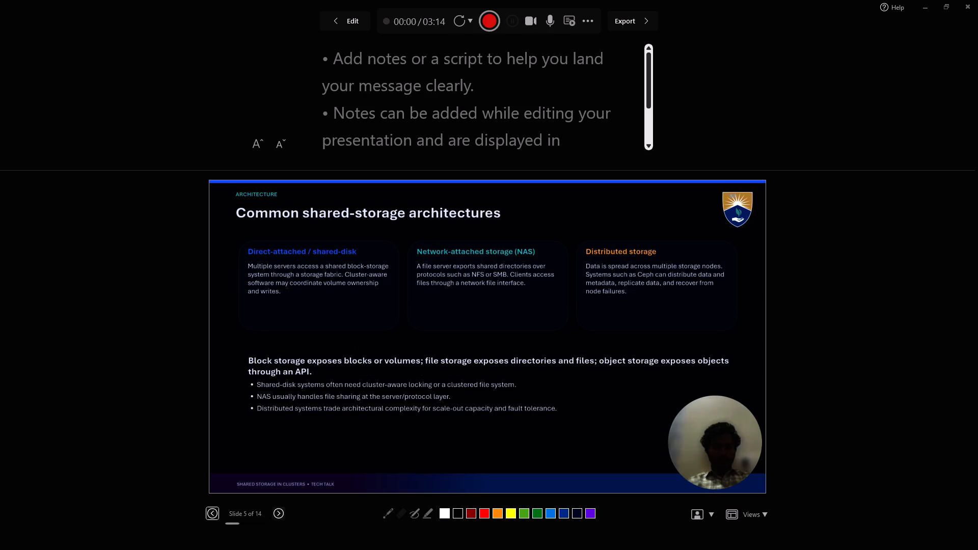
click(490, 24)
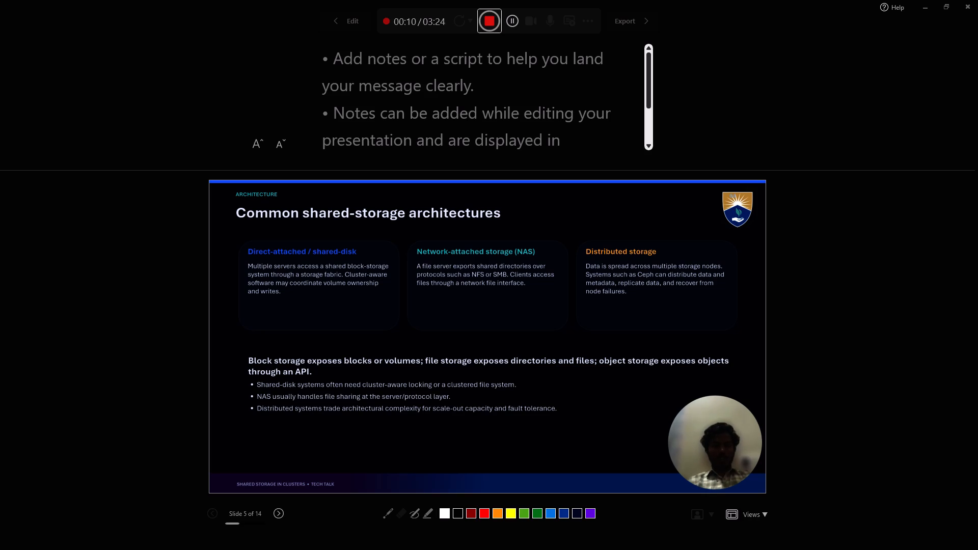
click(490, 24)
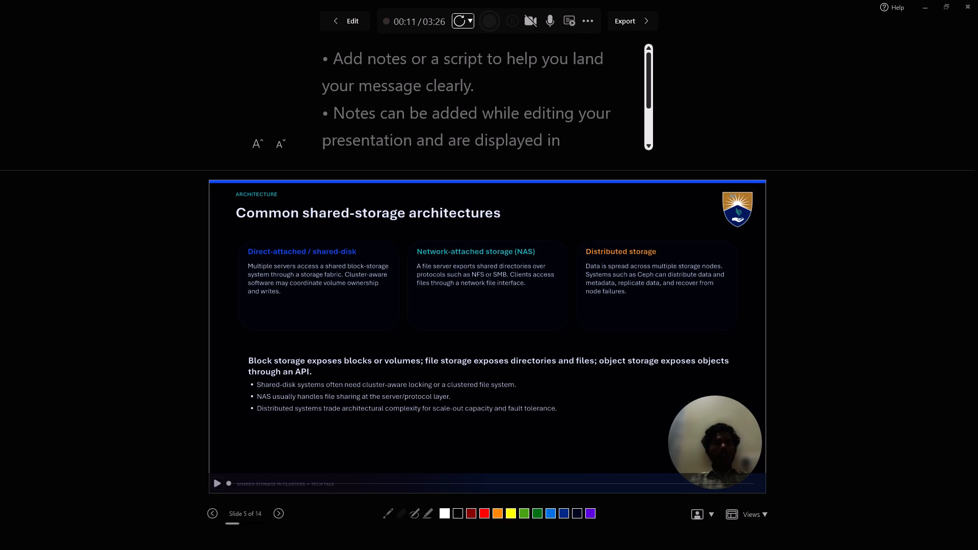
Retake the video on the current slide only, slide 5, Common shared-storage architectures.
click(472, 21)
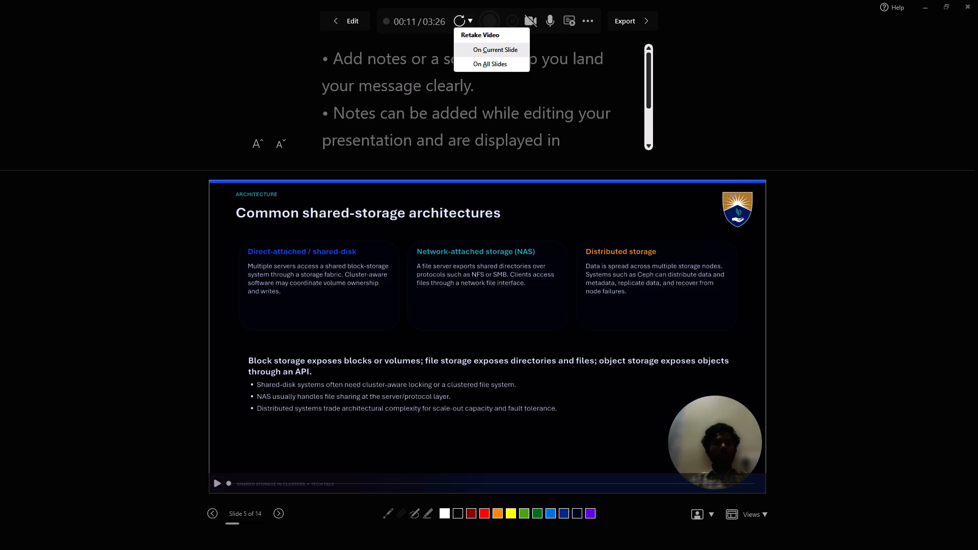
click(490, 47)
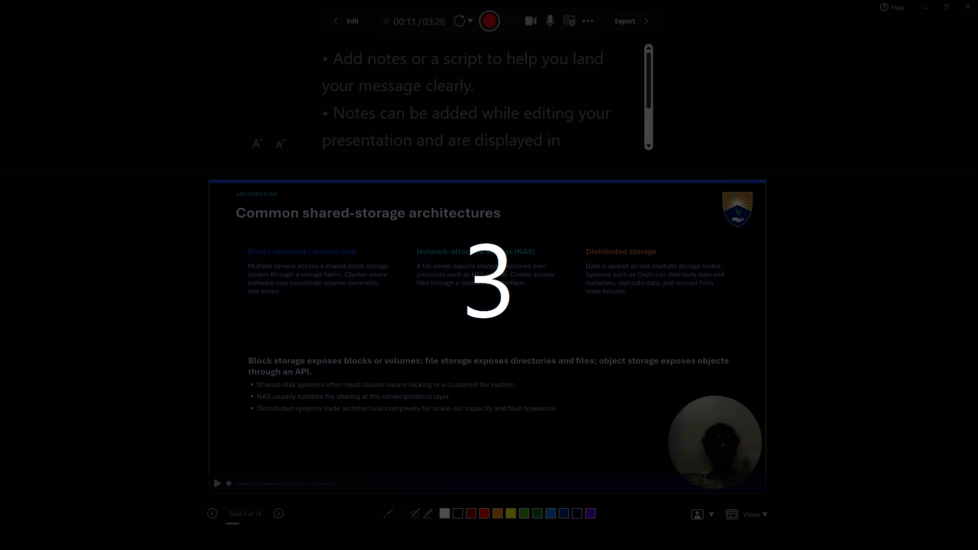
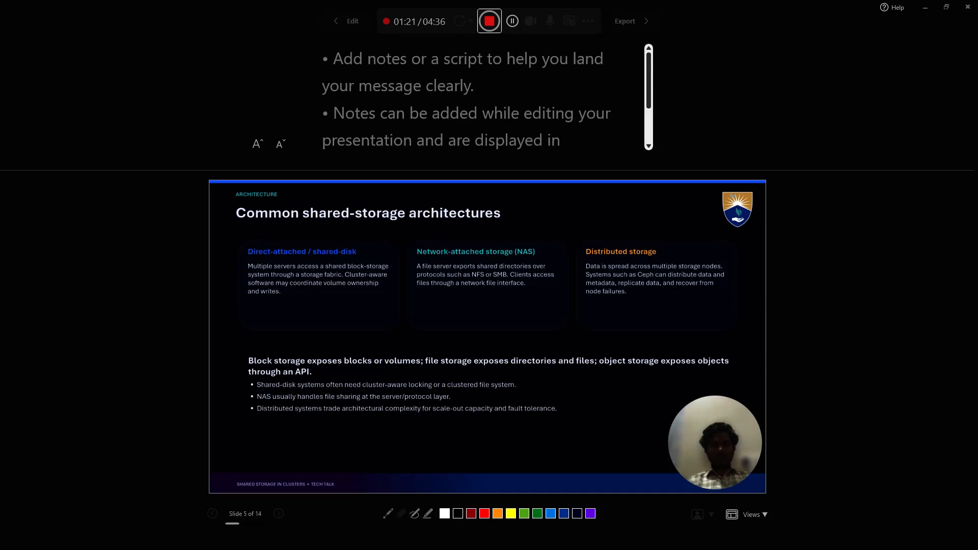
Stop the recording of slide 5, Common shared-storage architectures, at about 1 minute 23 seconds.
click(493, 20)
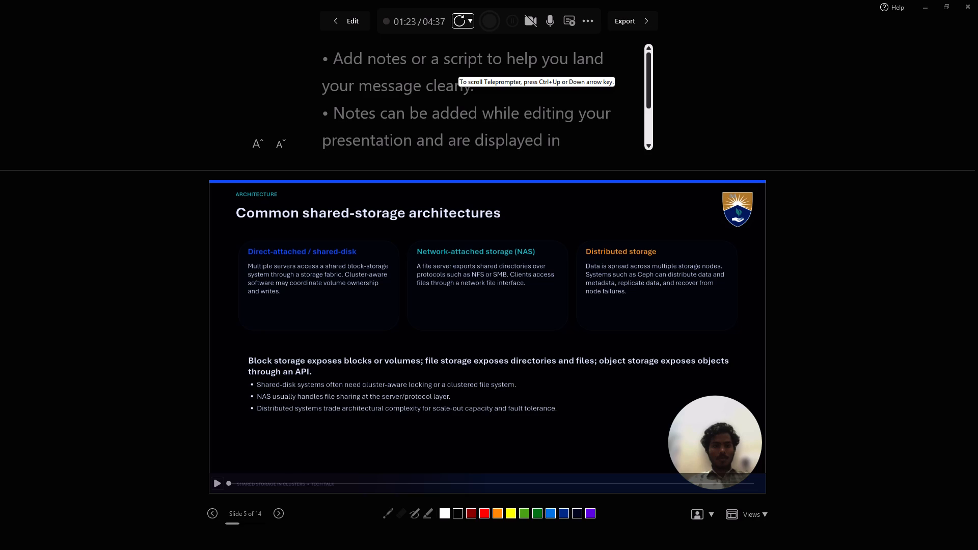
Start recording slide 6, Reference architecture: how the pieces connect, with the presenter camera.
key(Right)
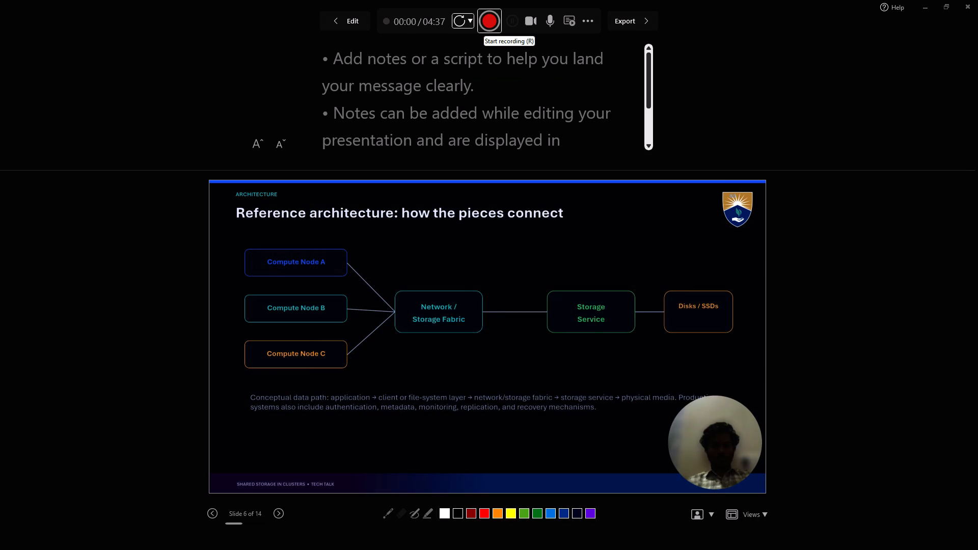
click(483, 26)
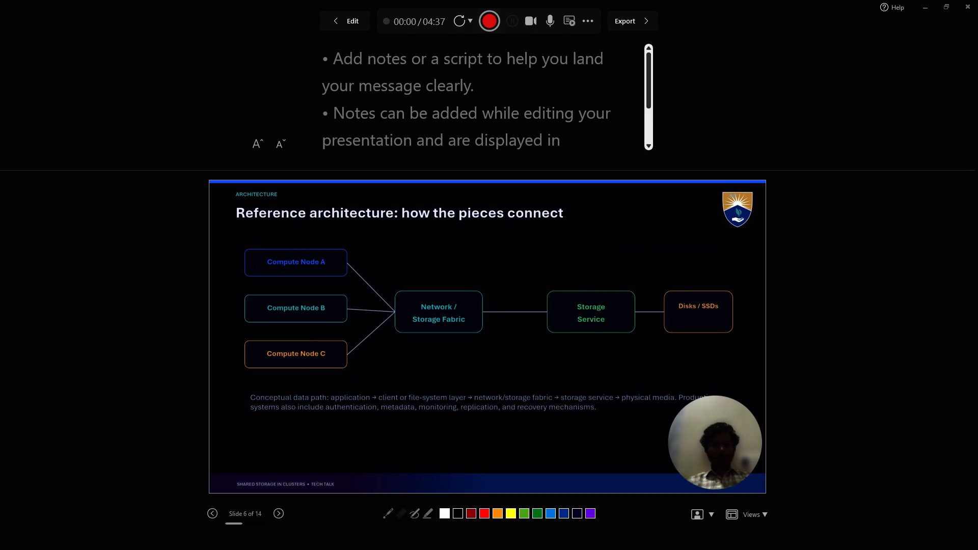
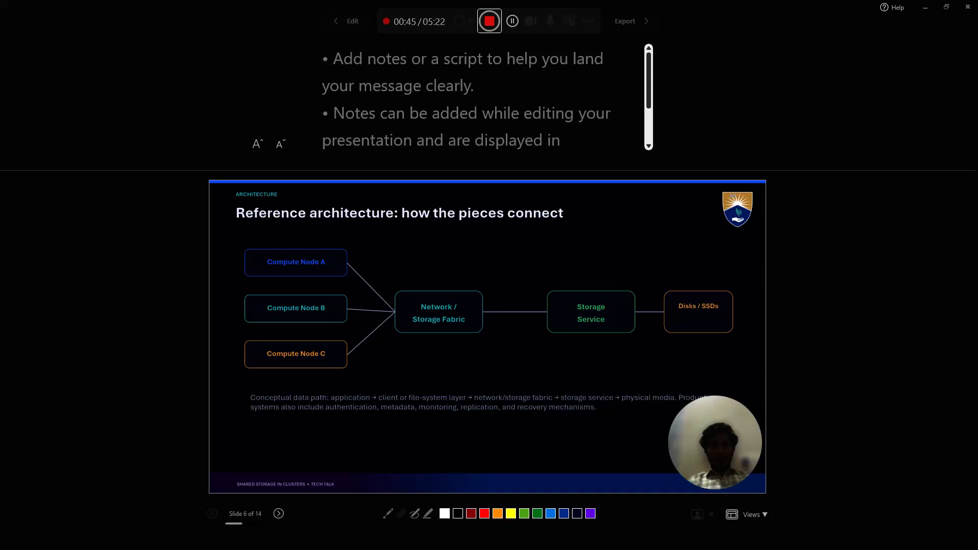
Stop the recording of slide 6, Reference architecture: how the pieces connect, at about 45 seconds.
click(491, 23)
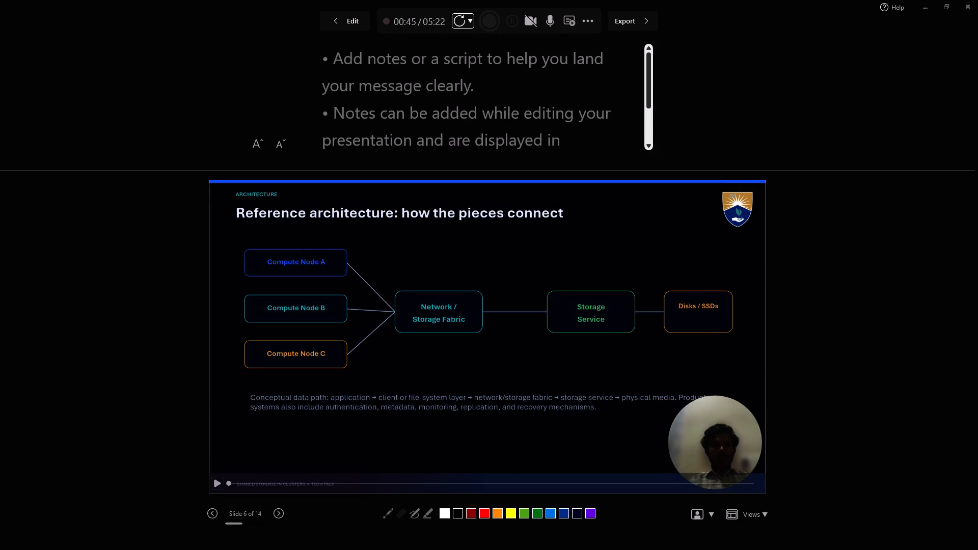
Start recording slide 7, Access protocols and storage interfaces, with the presenter camera.
key(Right)
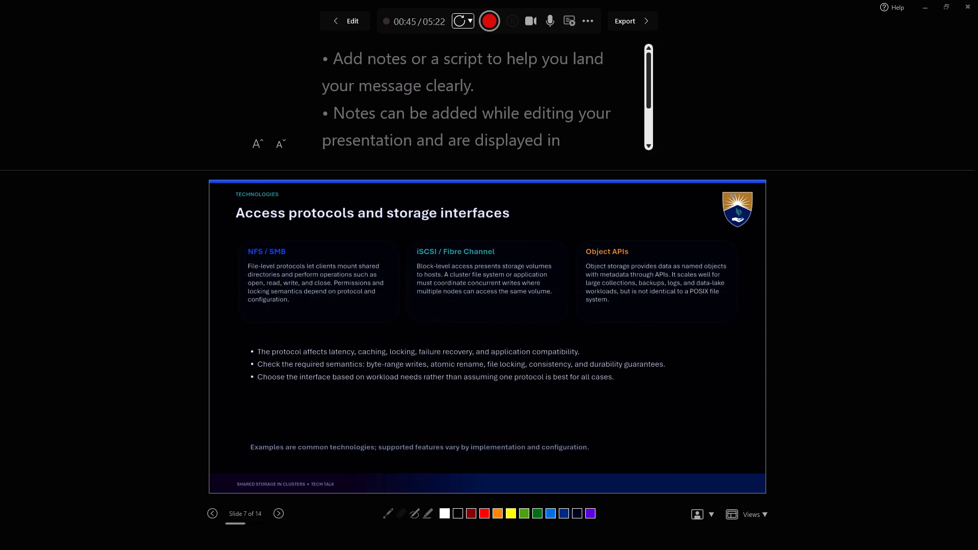
click(491, 23)
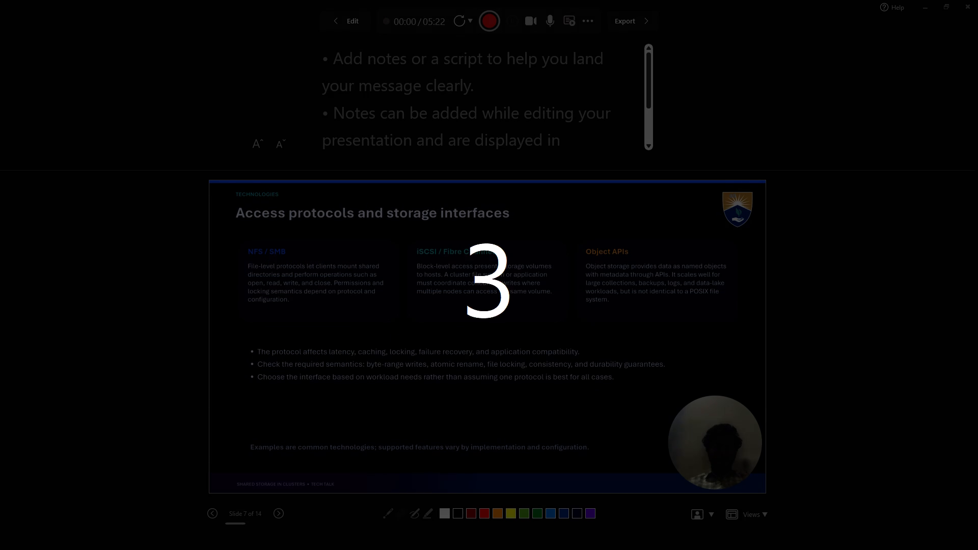
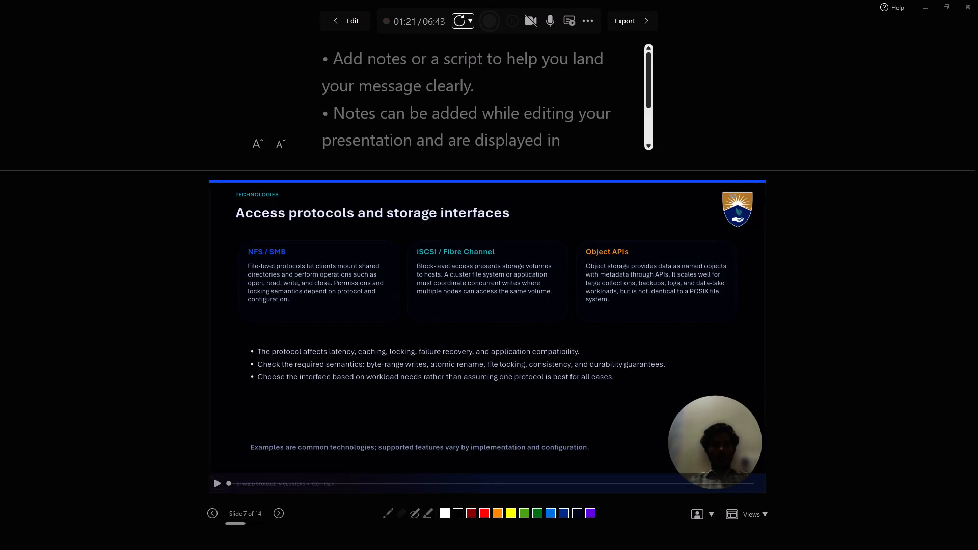
Advance past slide 8 and start recording slide 9, Performance: throughput, latency, IOPS, and contention, with the presenter camera.
key(Right)
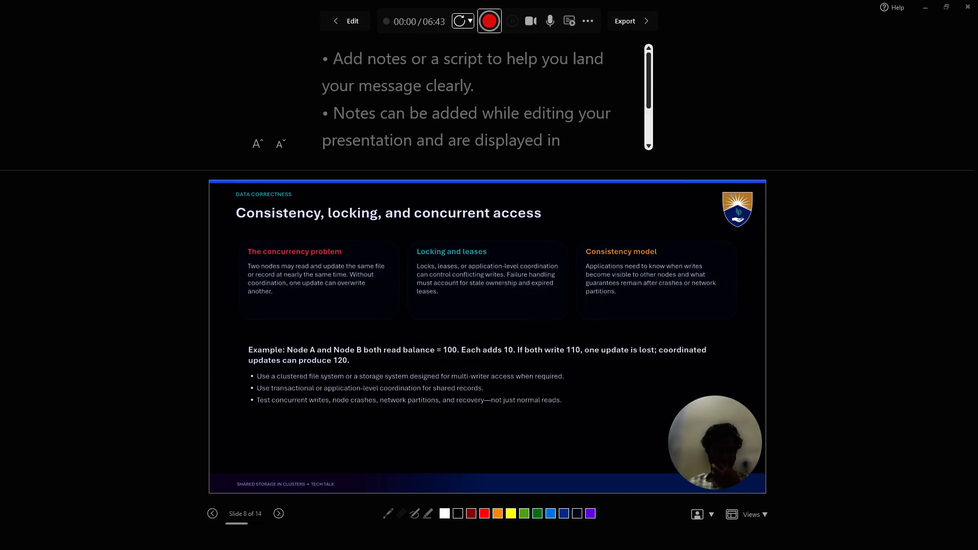
key(Right)
key(Left)
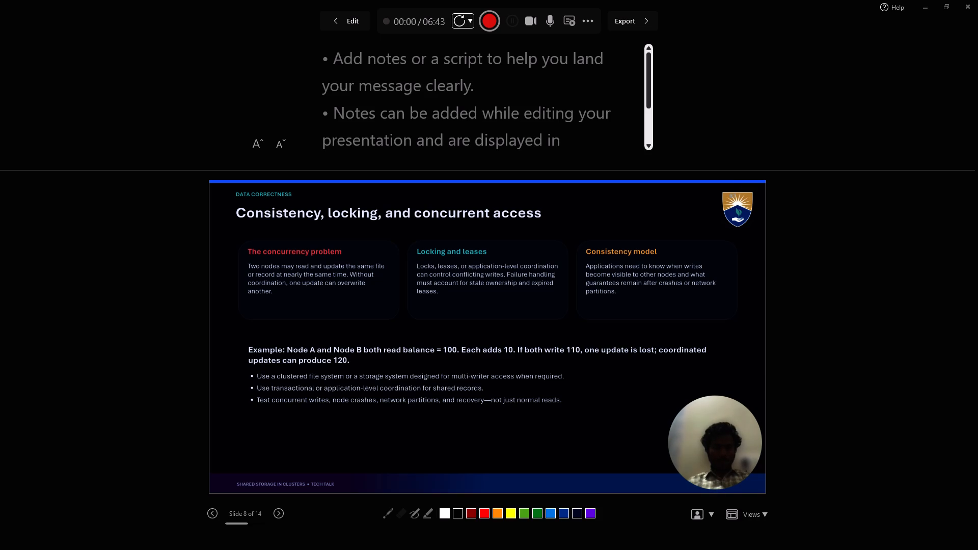
key(Right)
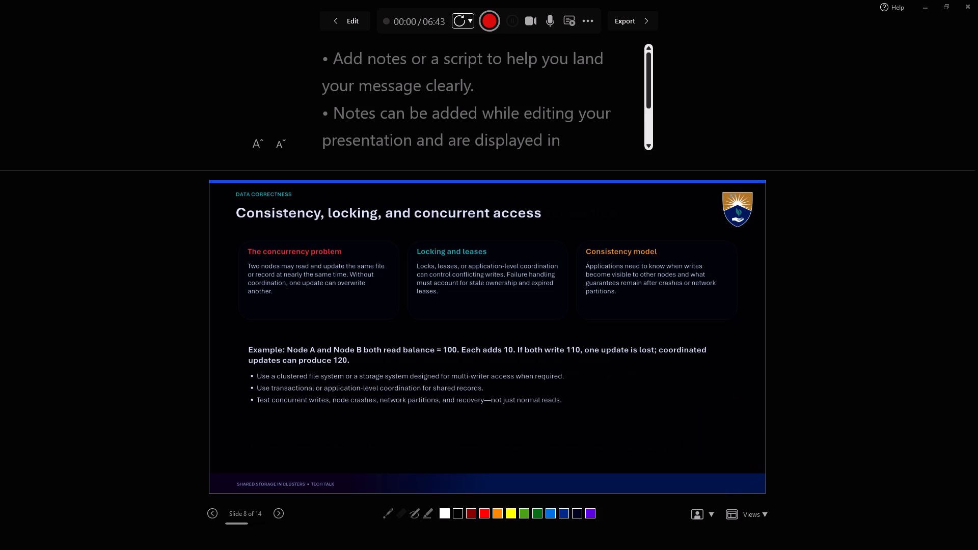
click(491, 23)
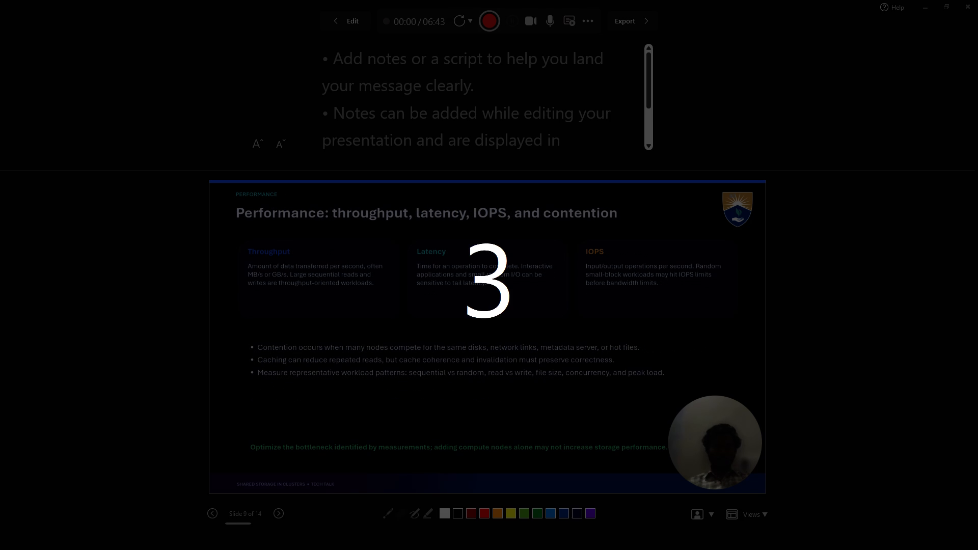
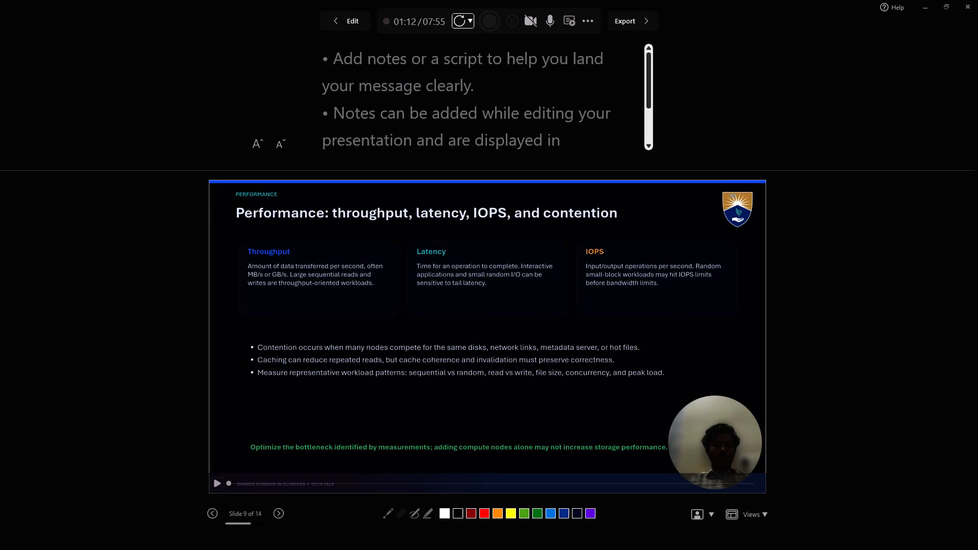
Advance to slide 10, Reliability: replication, failover, backup, and recovery, and record a short take with the presenter camera.
key(Right)
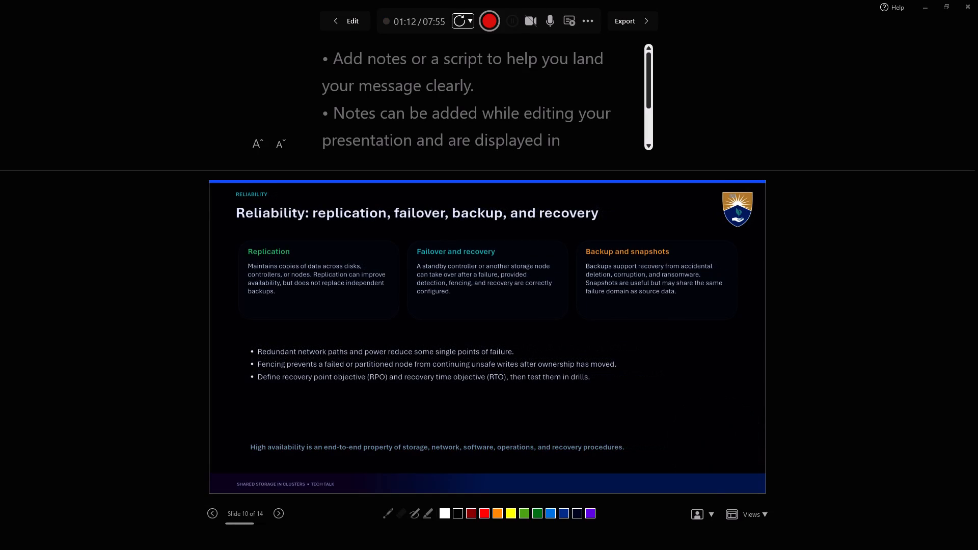
click(491, 23)
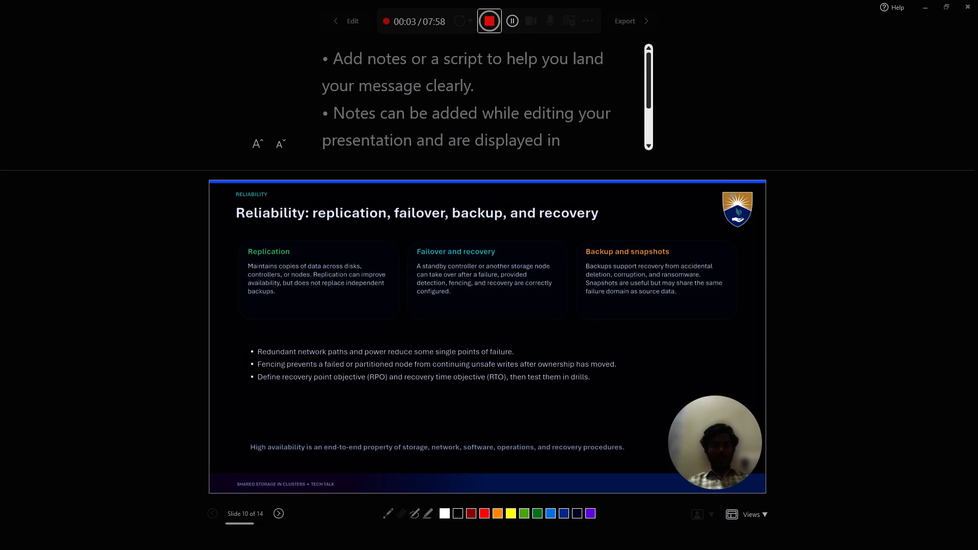
click(491, 23)
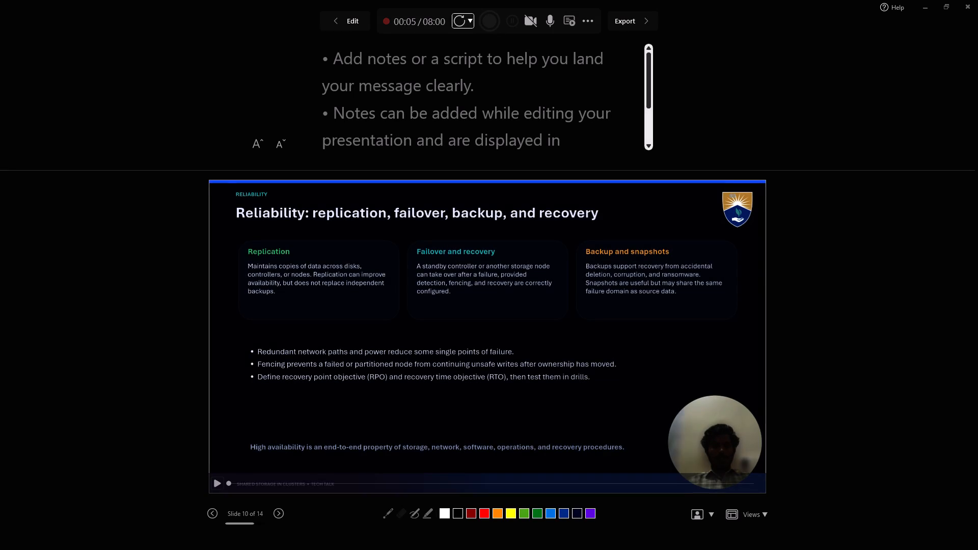
Retake the video for slide 10, Reliability, on the current slide only.
click(472, 23)
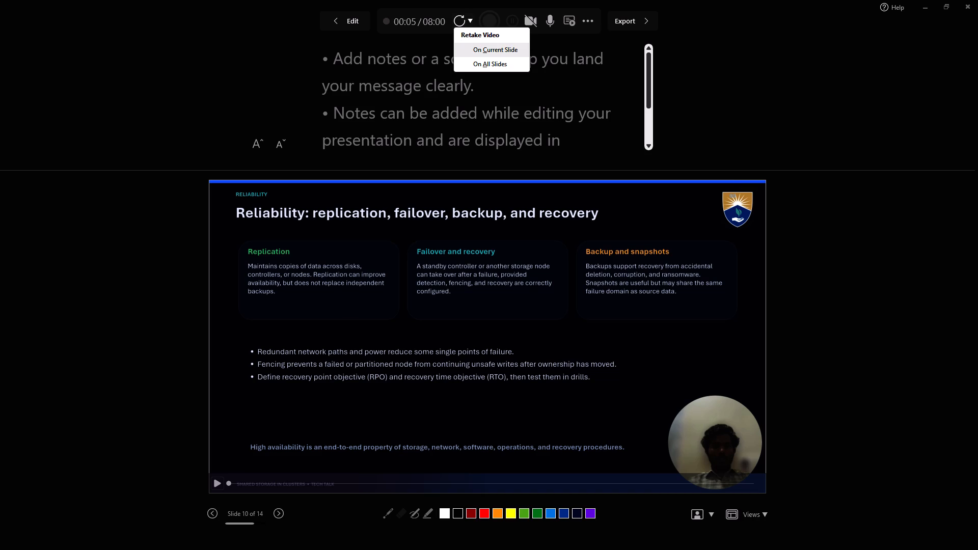
click(491, 48)
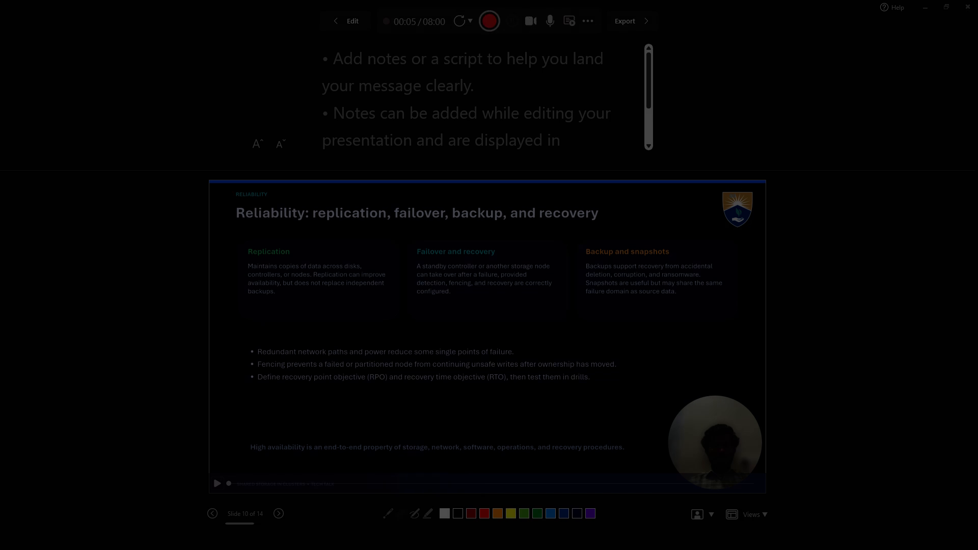
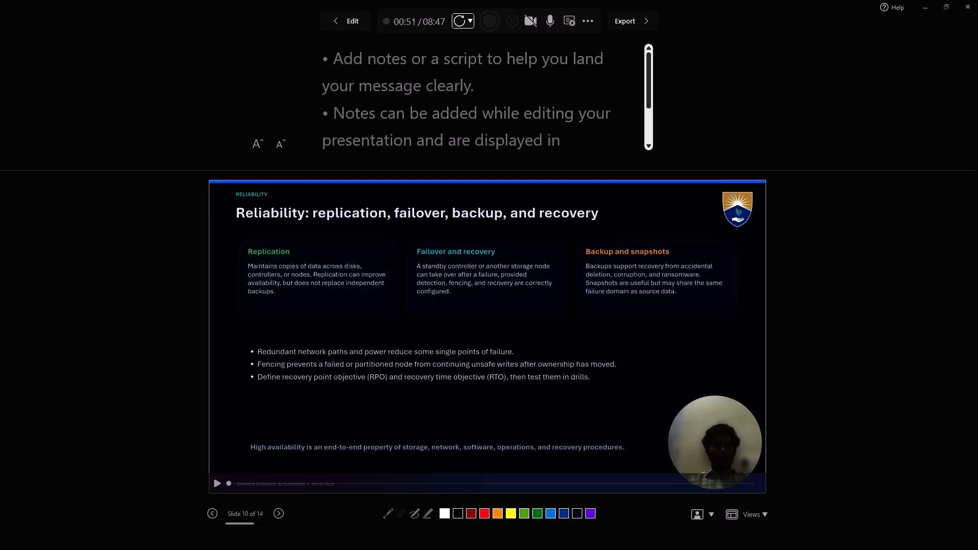
Advance to slide 11, Security and operational management, and start recording it with the presenter camera.
key(Right)
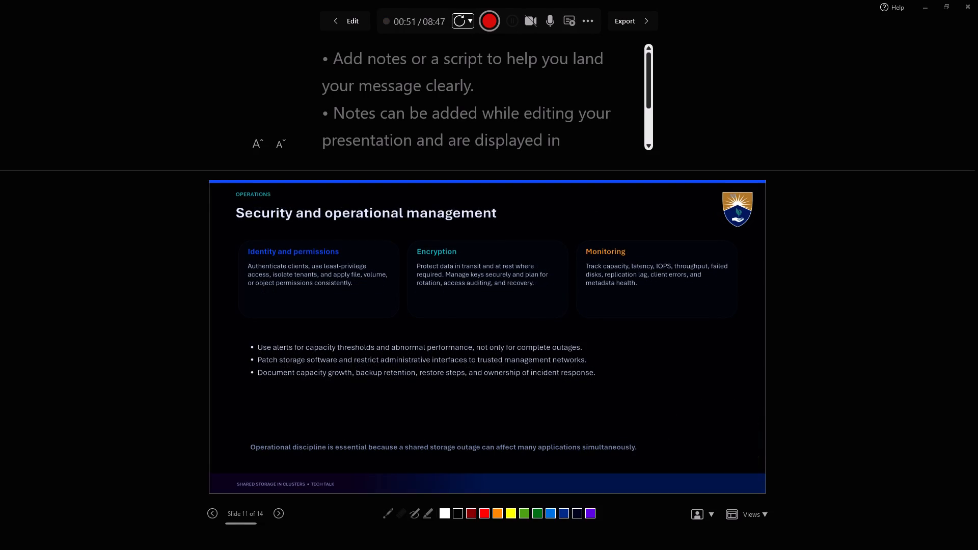
click(492, 23)
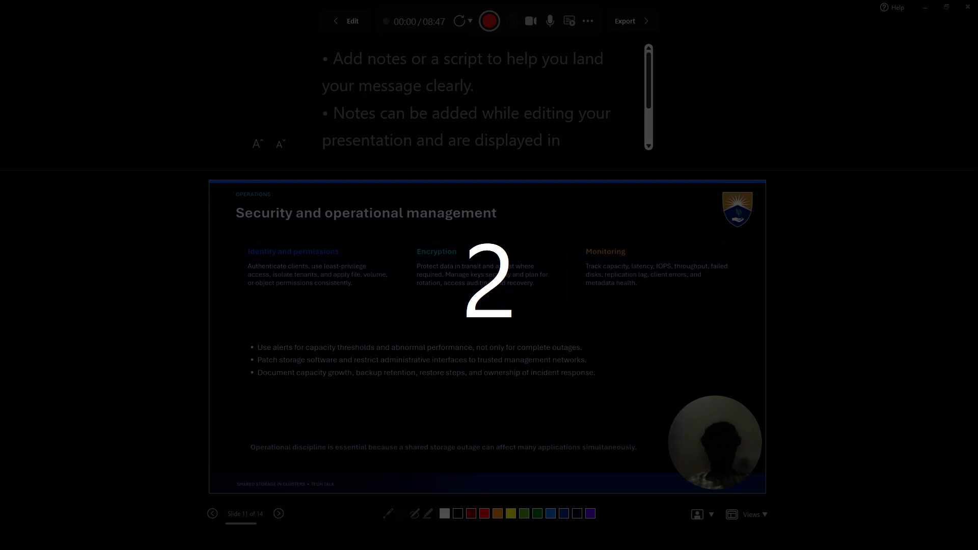
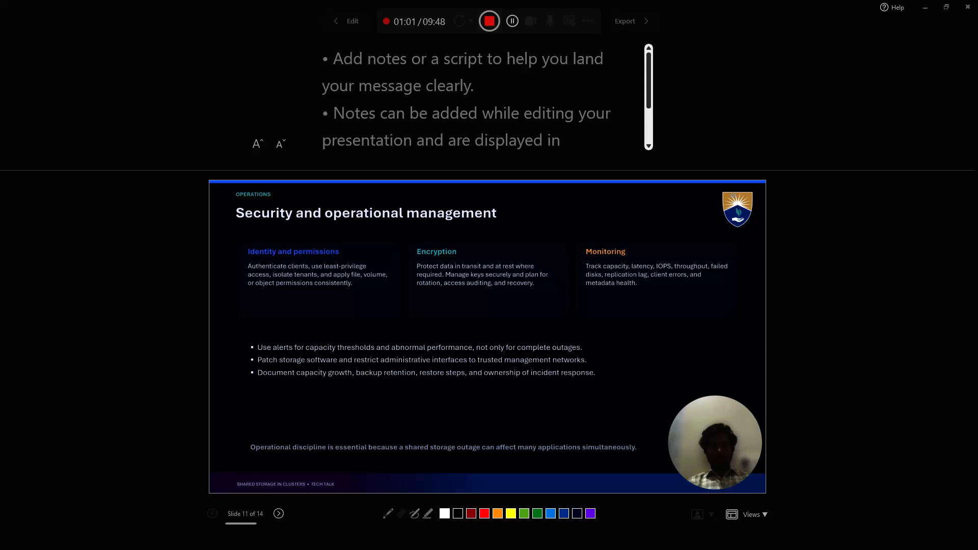
End the recording of slide 11 by advancing to slide 12, How to choose a shared-storage design.
key(Right)
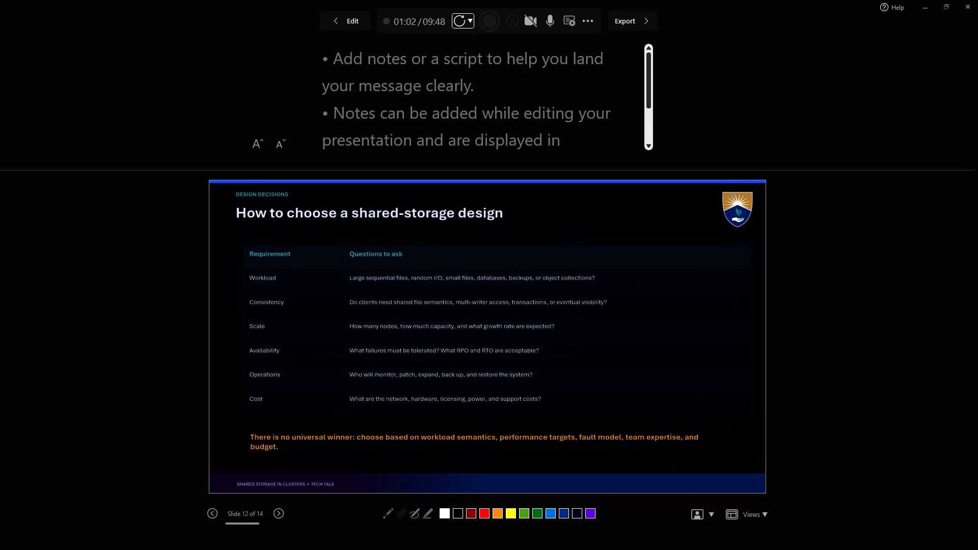
Skip ahead to slide 14, Summary and further reading, and start recording it with the presenter camera.
key(Right)
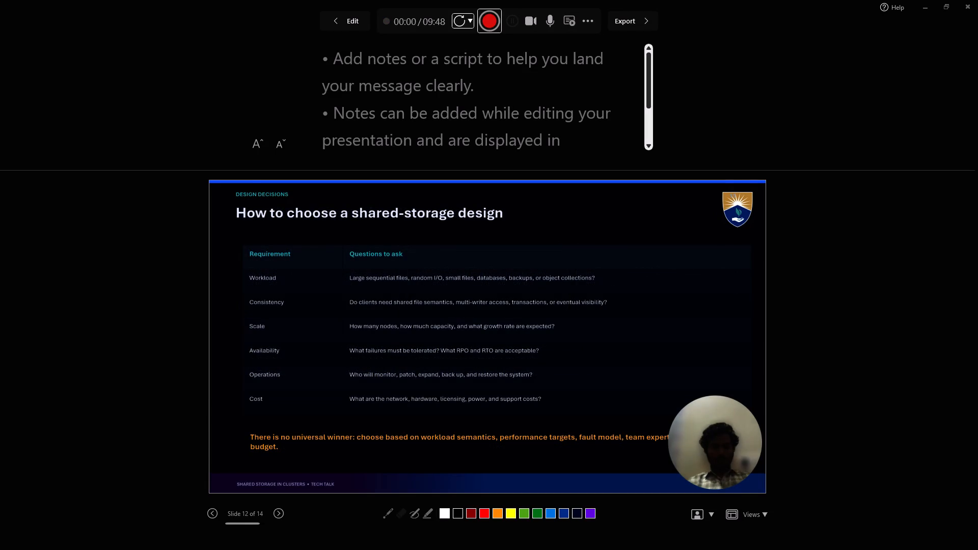
key(Right)
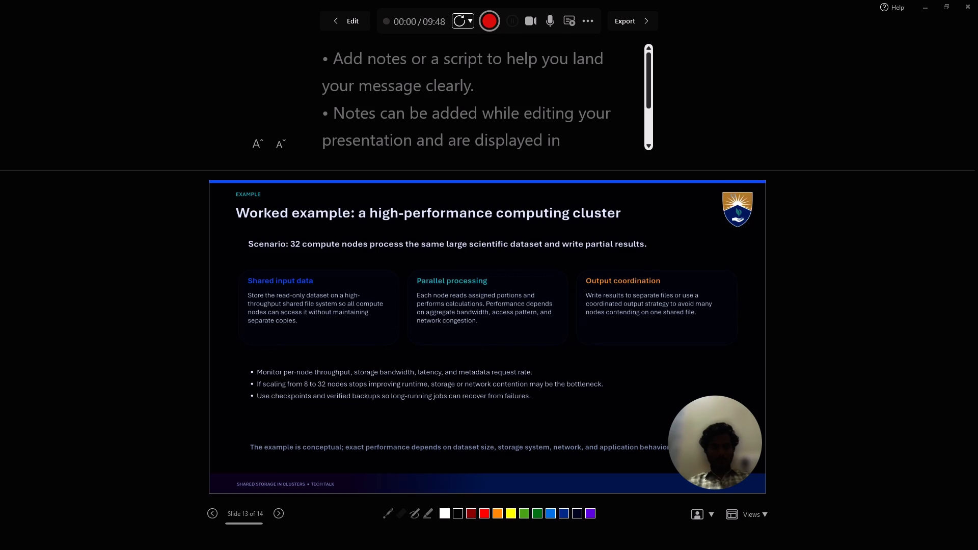
key(Right)
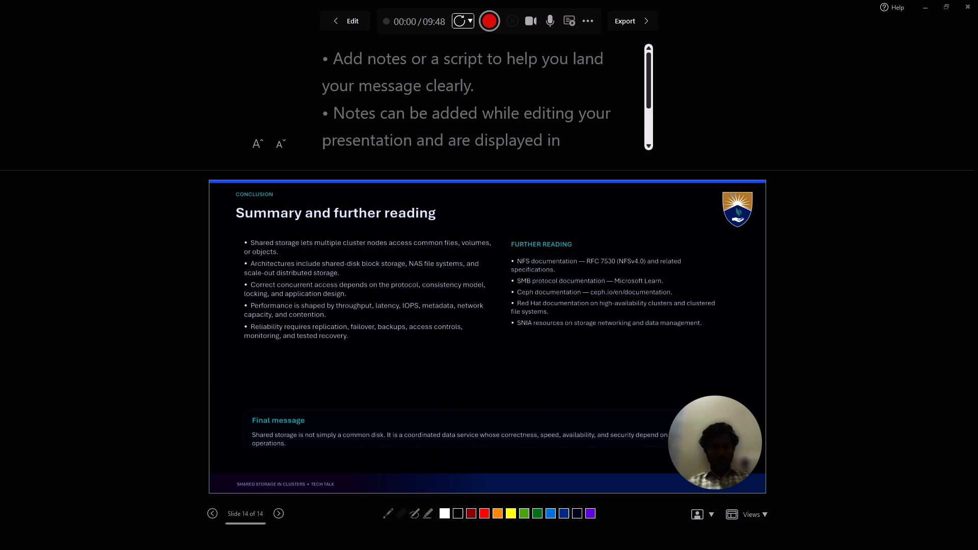
key(Right)
key(Left)
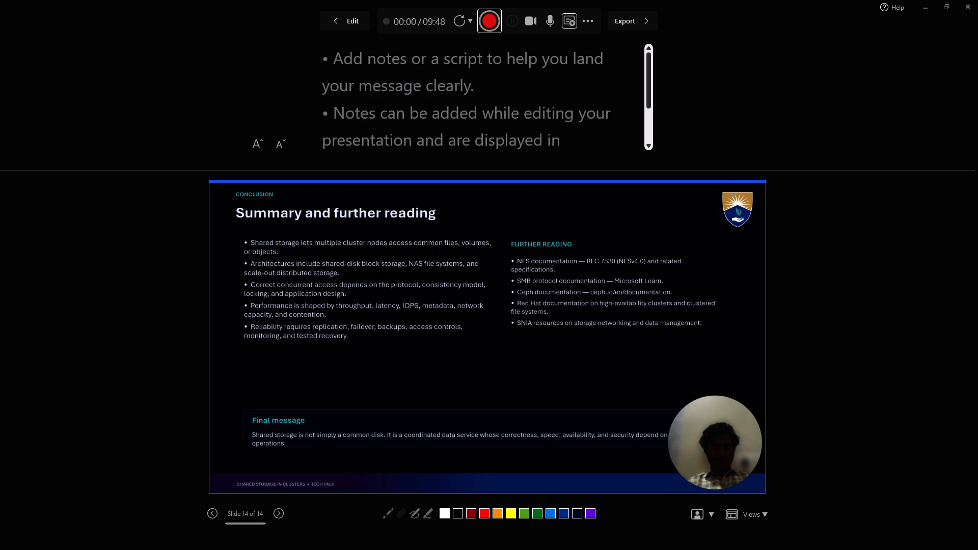
key(space)
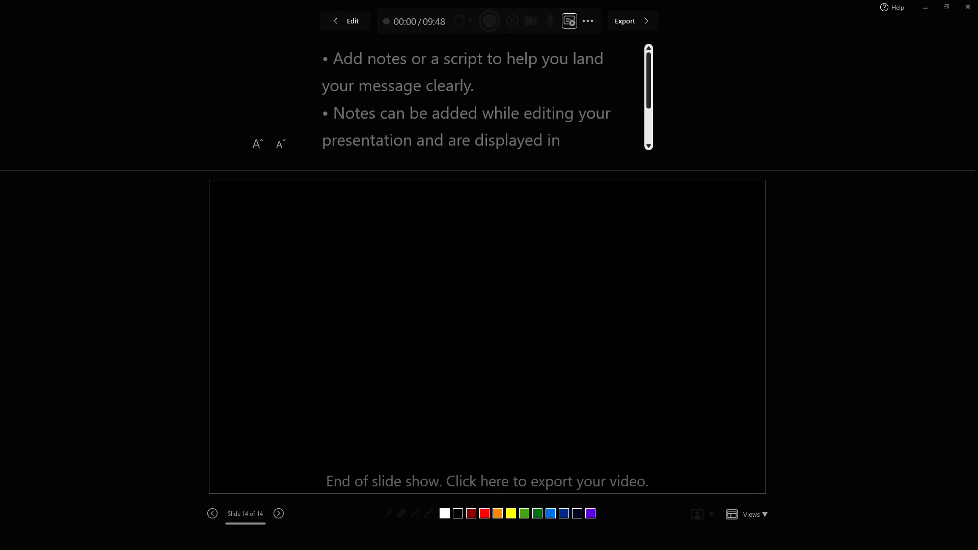
key(Left)
click(490, 30)
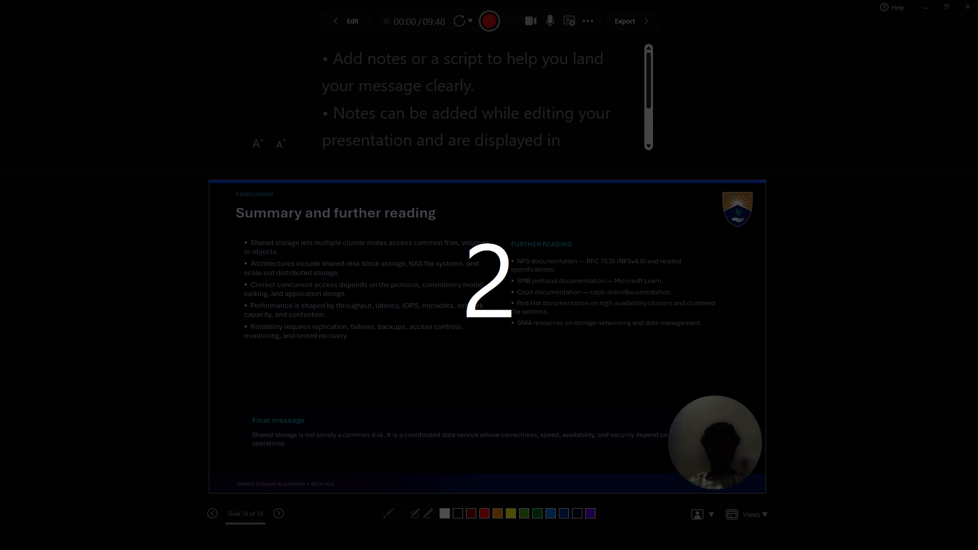
click(490, 30)
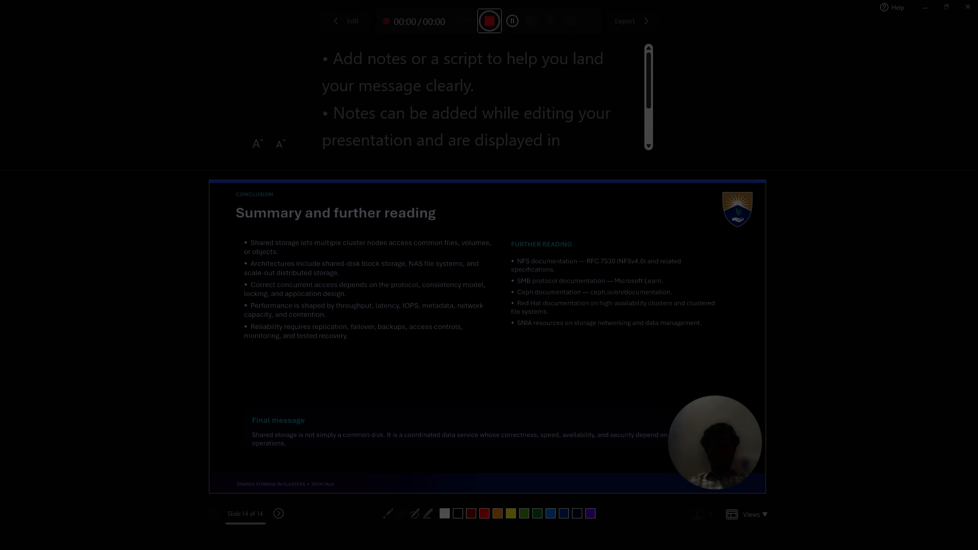
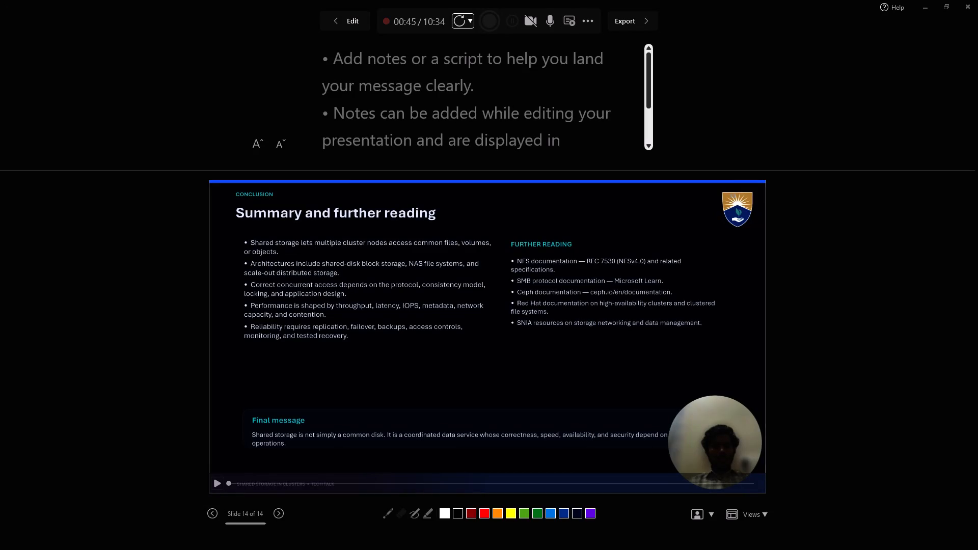
Go back to slide 8, Consistency, locking, and concurrent access, and start recording it with the presenter camera.
key(Left)
key(Left)
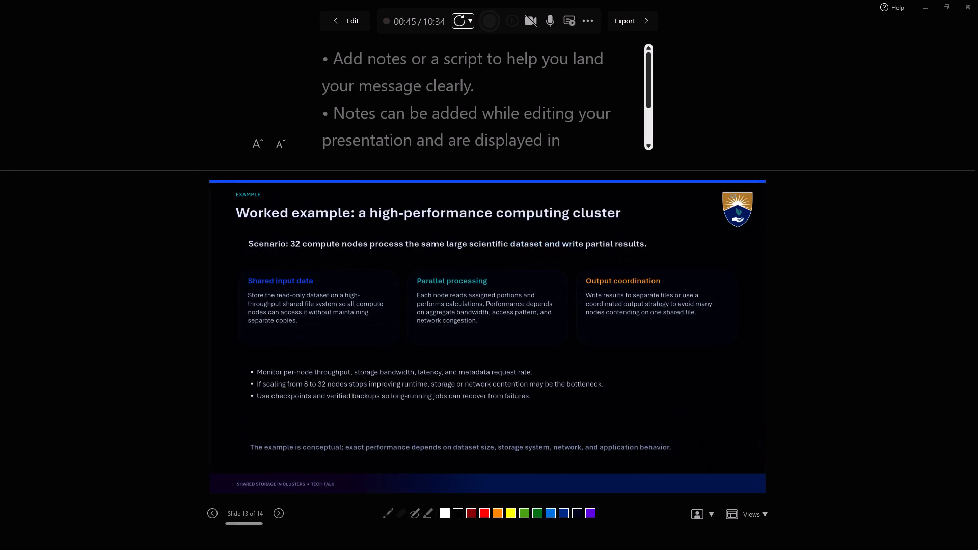
key(Left)
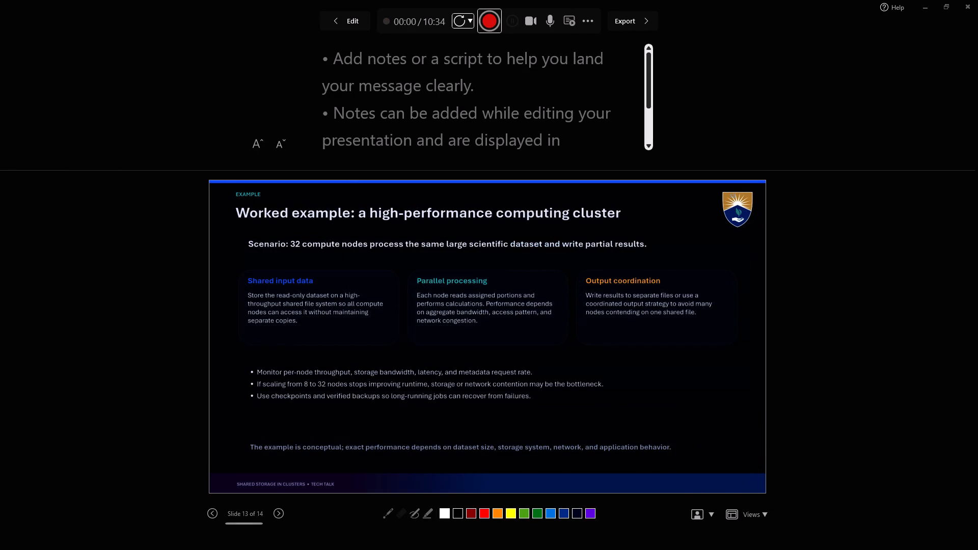
key(Left)
key(Left)
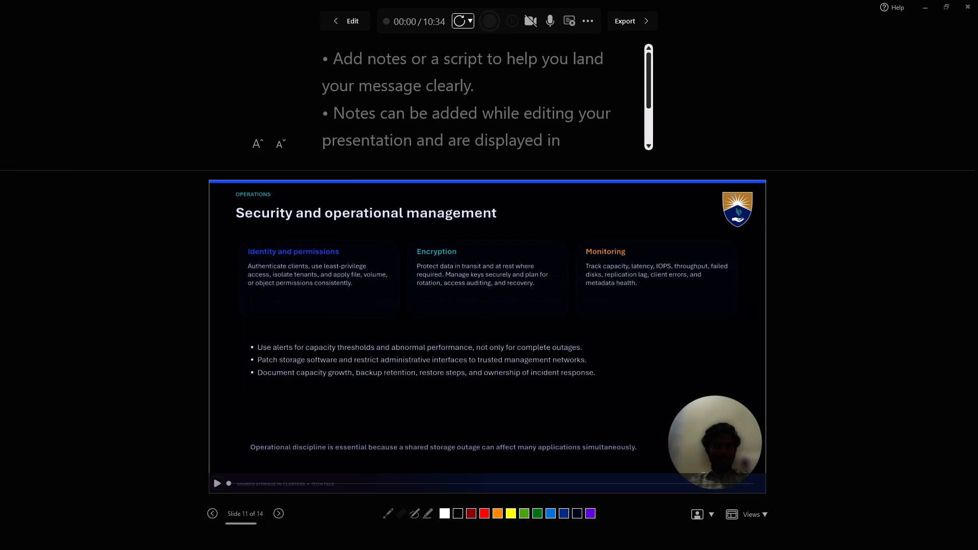
key(Left)
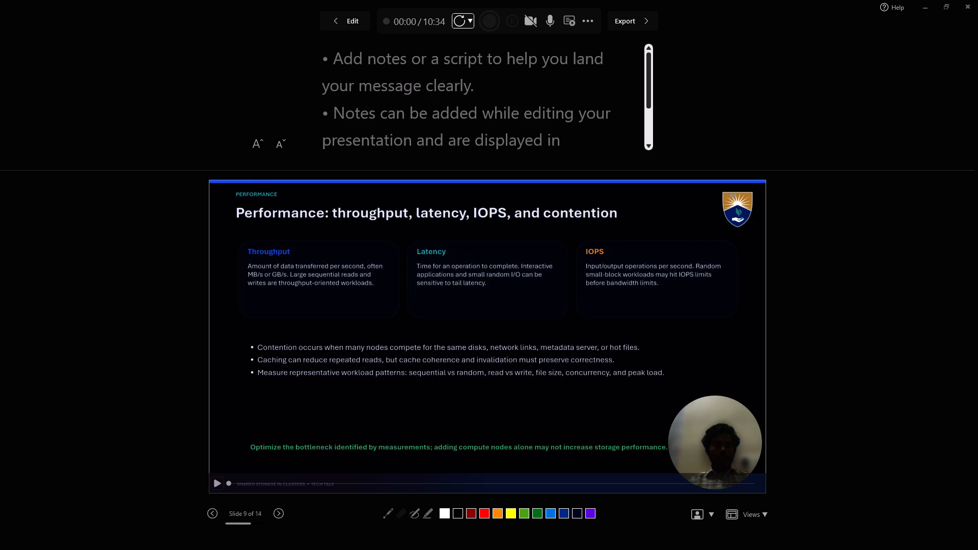
key(Left)
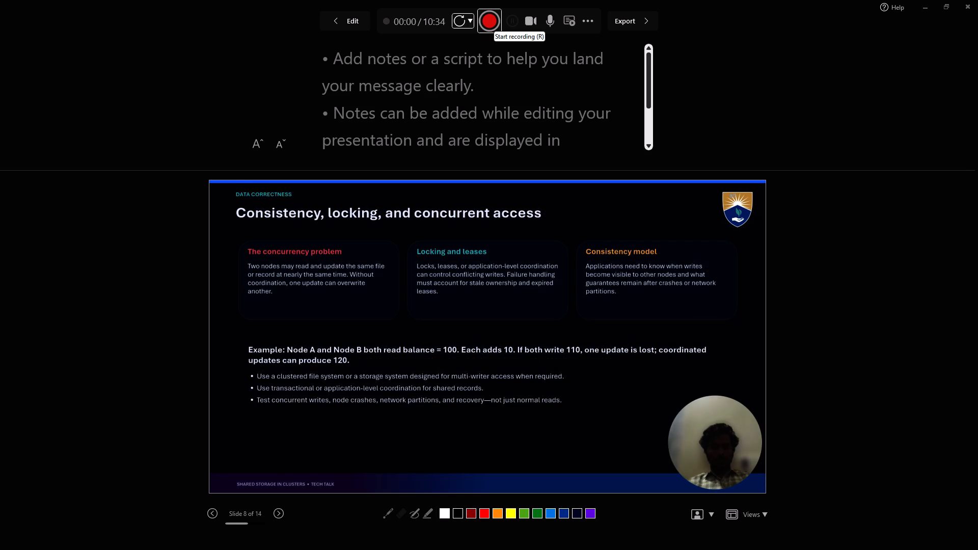
click(491, 20)
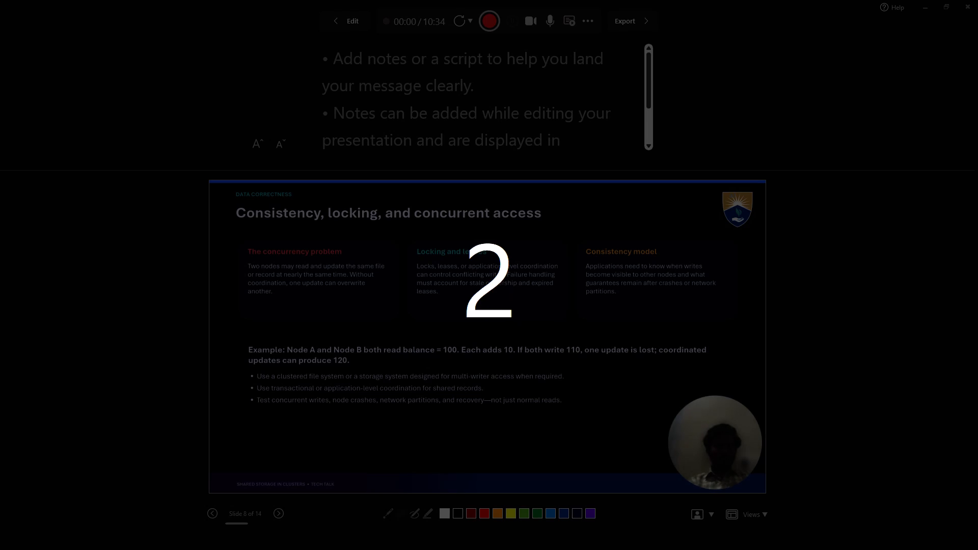
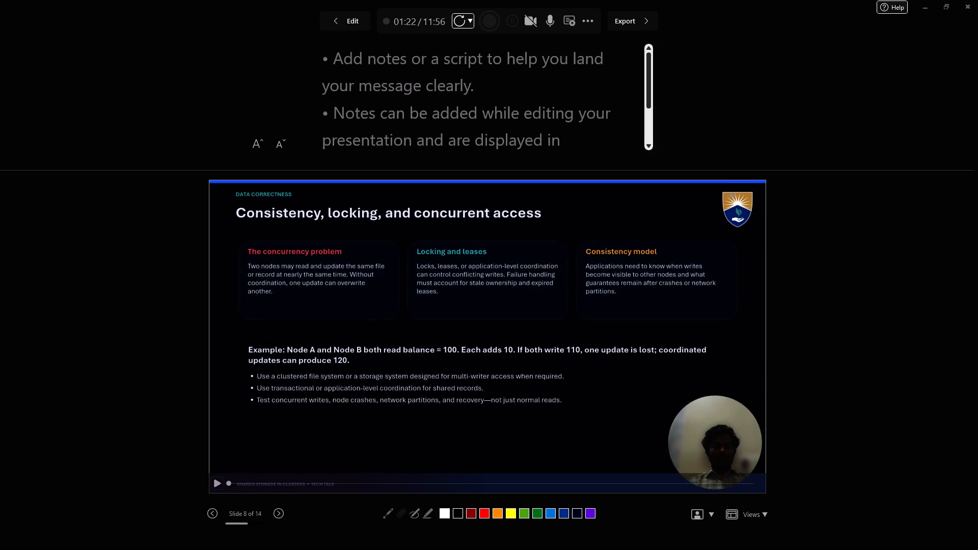
Leave the recording view and delete the slides "How to choose a shared-storage design" and "Worked example: a high-performance computing cluster".
click(969, 14)
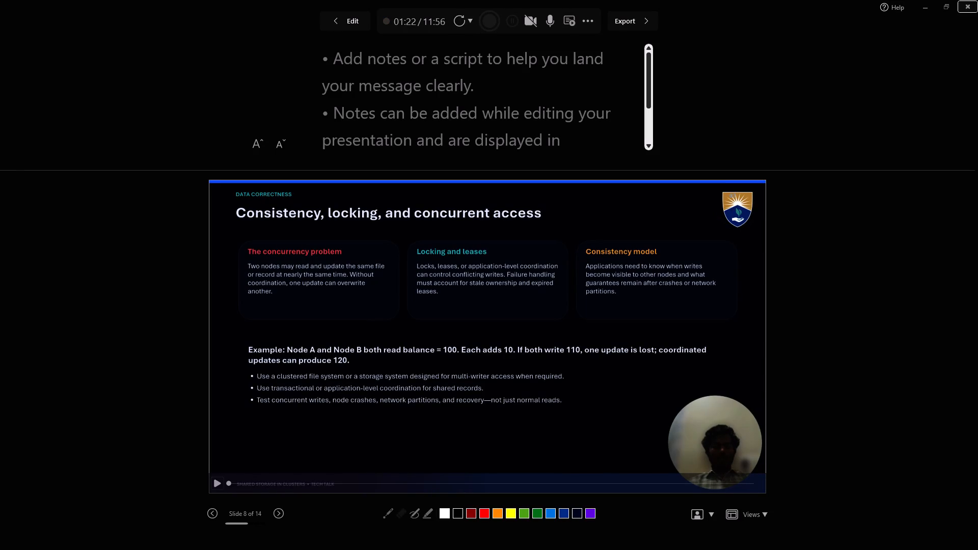
click(968, 11)
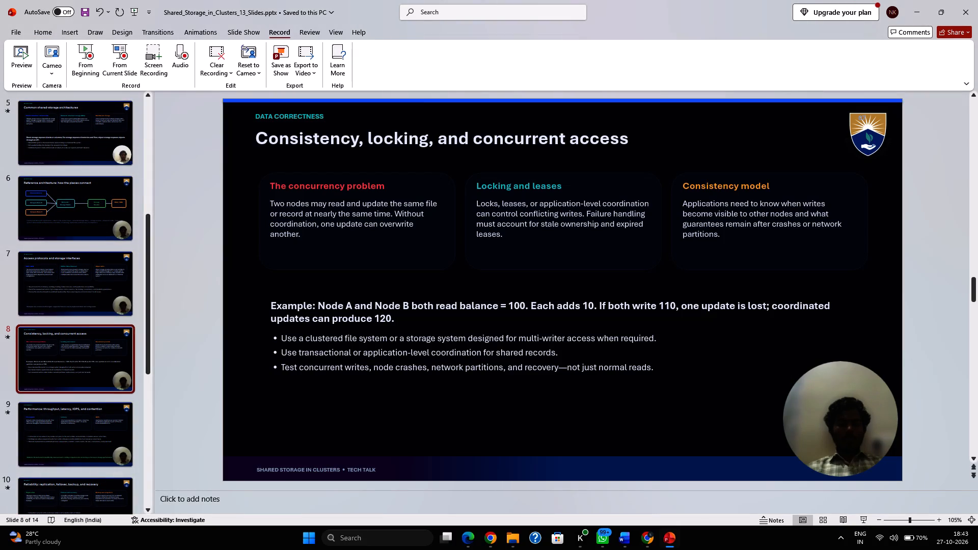
scroll(123, 355, down, 9)
click(104, 318)
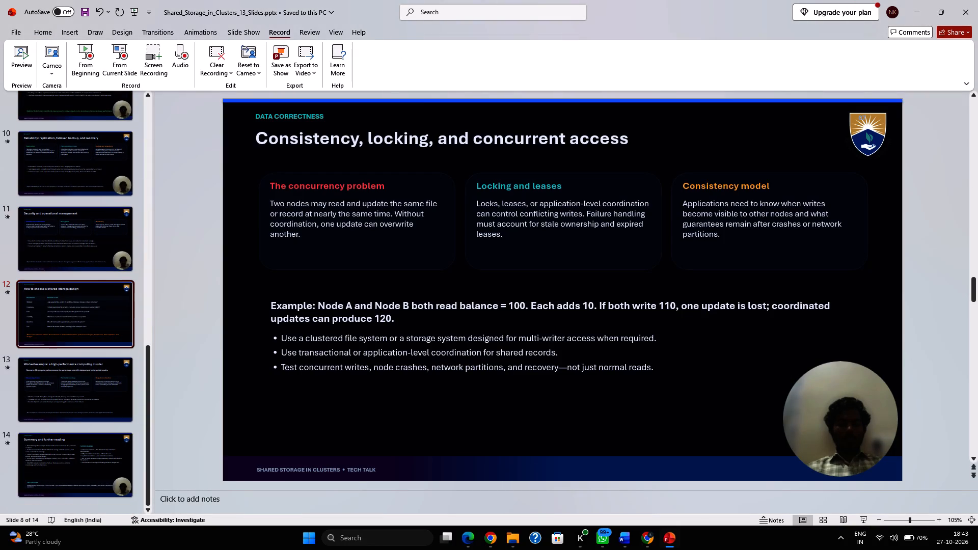
right_click(104, 318)
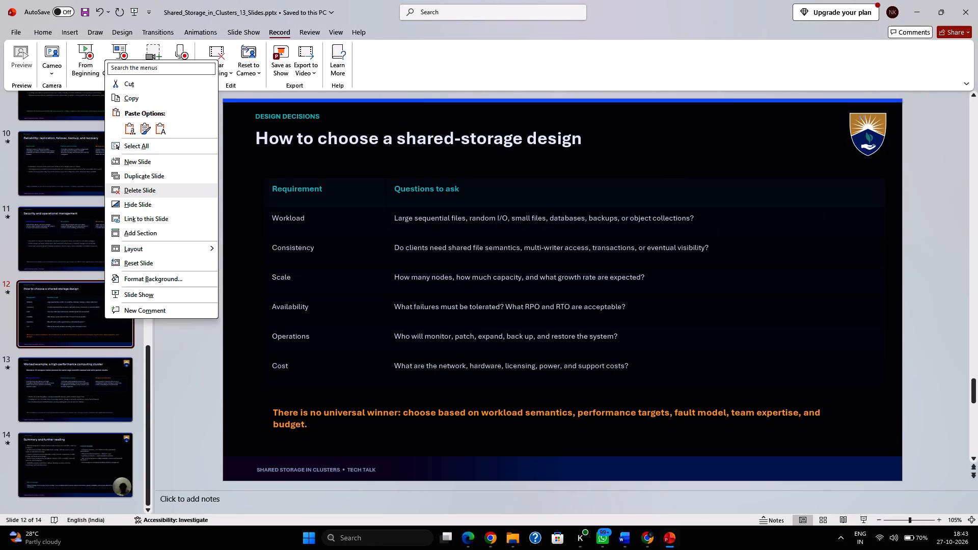
click(143, 190)
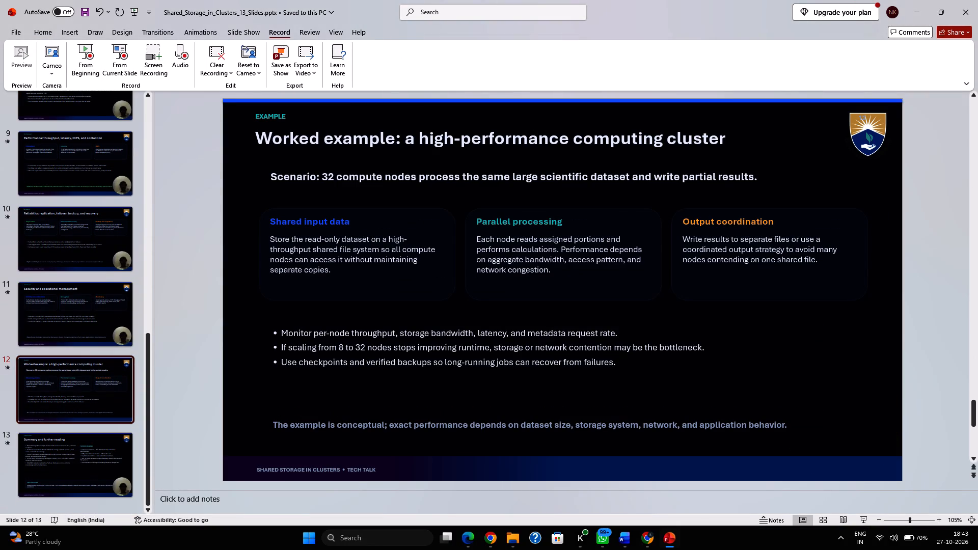
right_click(92, 402)
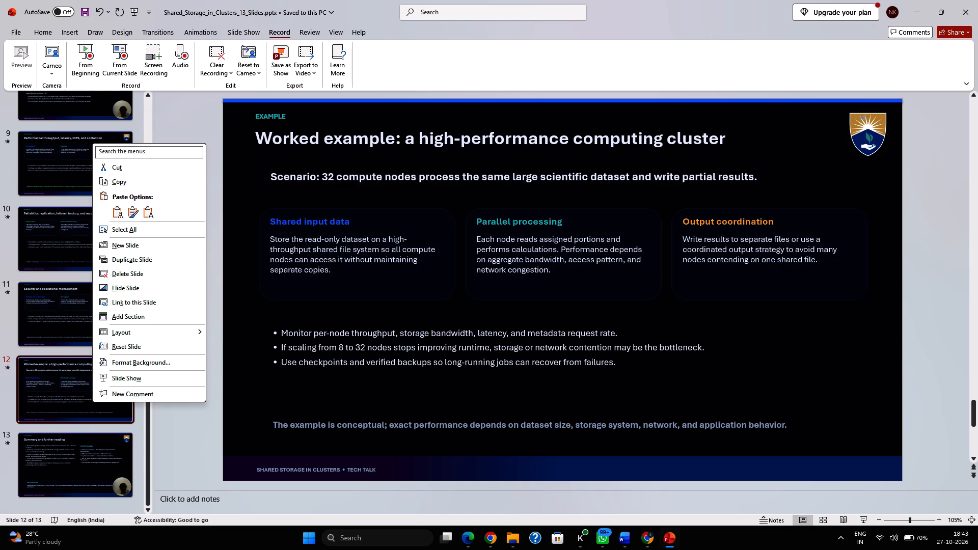
click(135, 280)
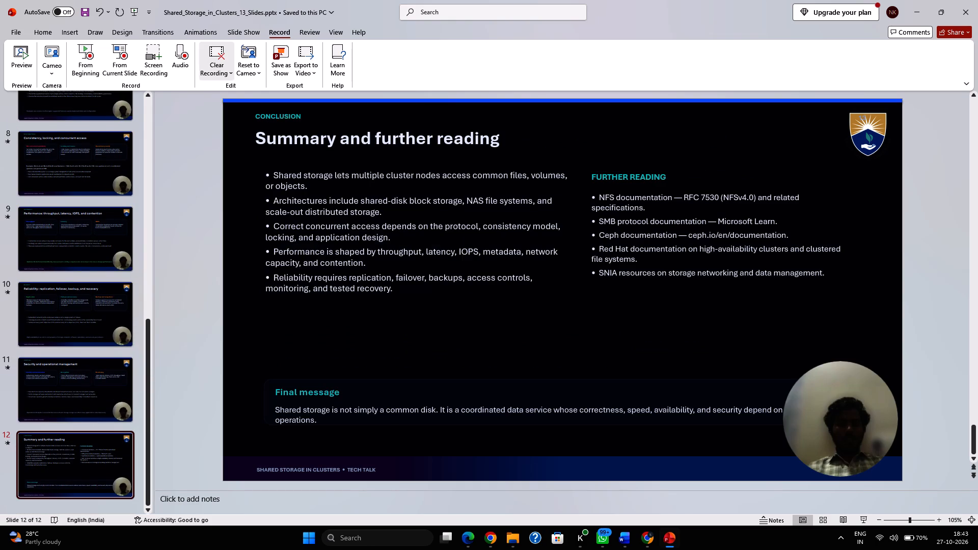
Export the Shared Storage in Clusters presentation as a video with the Standard option.
click(309, 58)
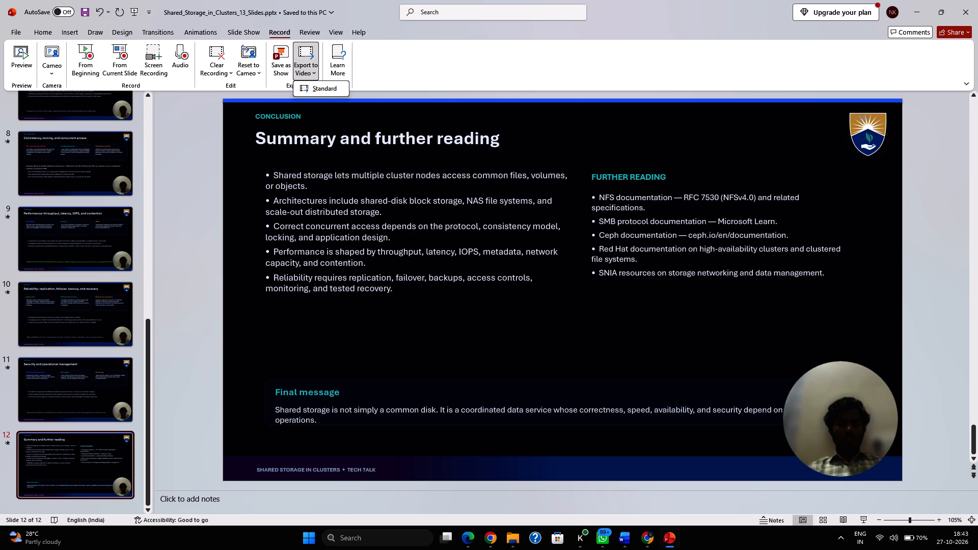
click(322, 87)
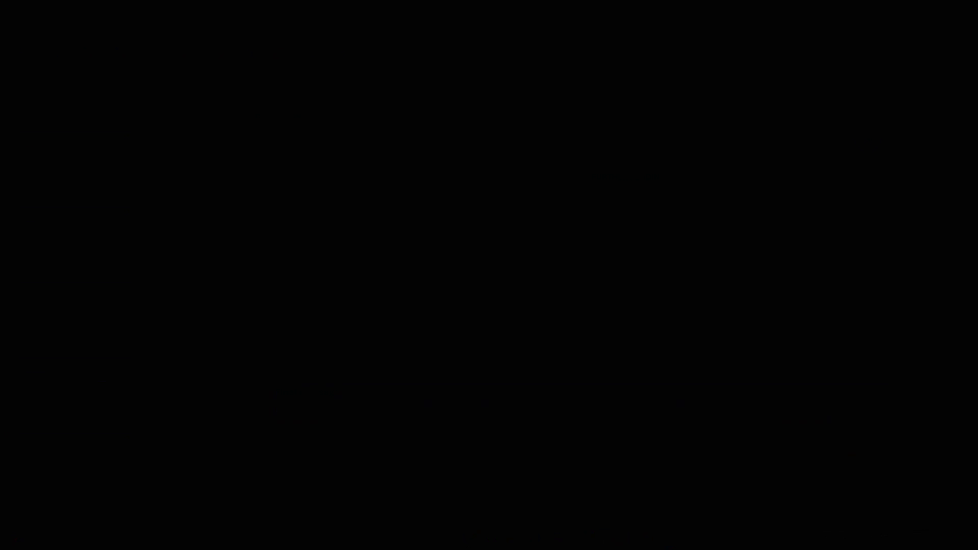
click(142, 389)
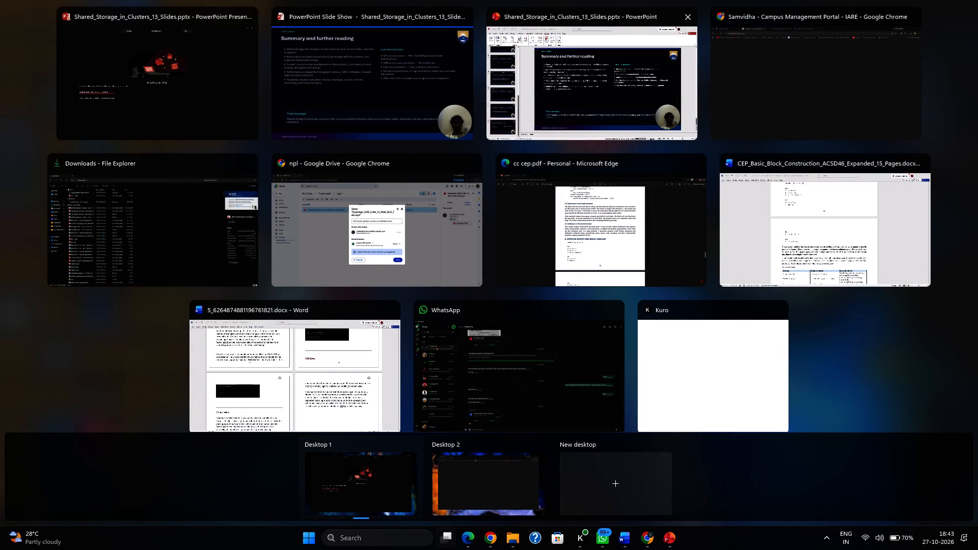
click(205, 53)
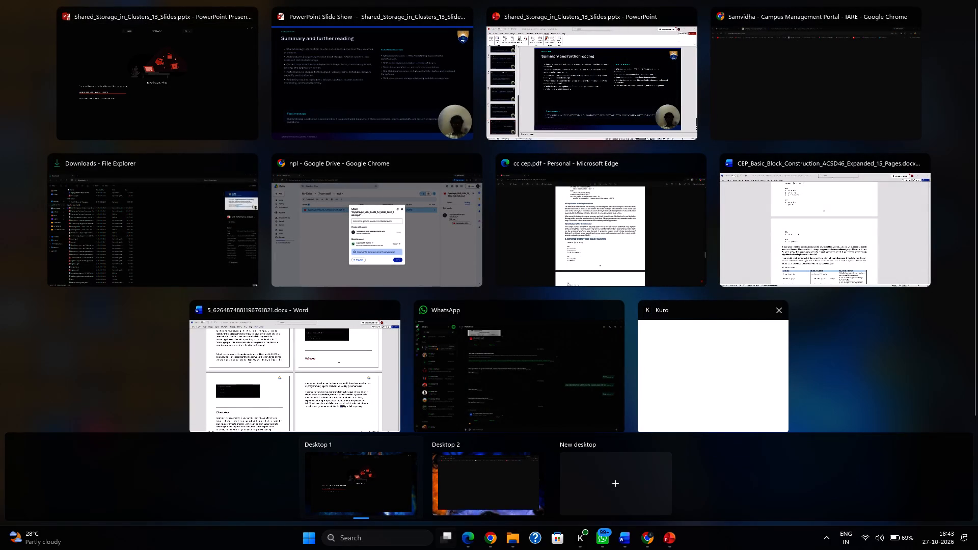
Switch to Google Drive and open the compiler constructor folder inside the 7 sem aat2 folder of My Drive.
click(655, 535)
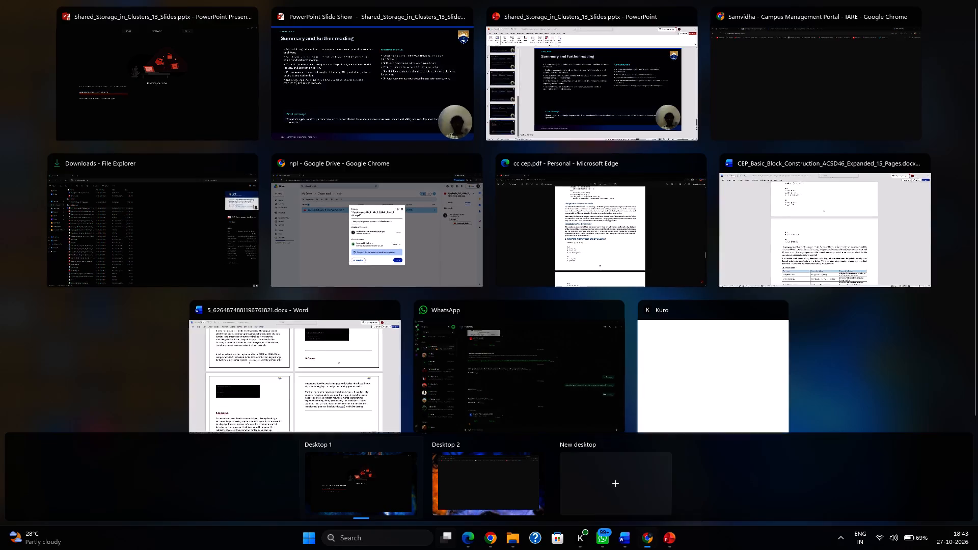
click(671, 288)
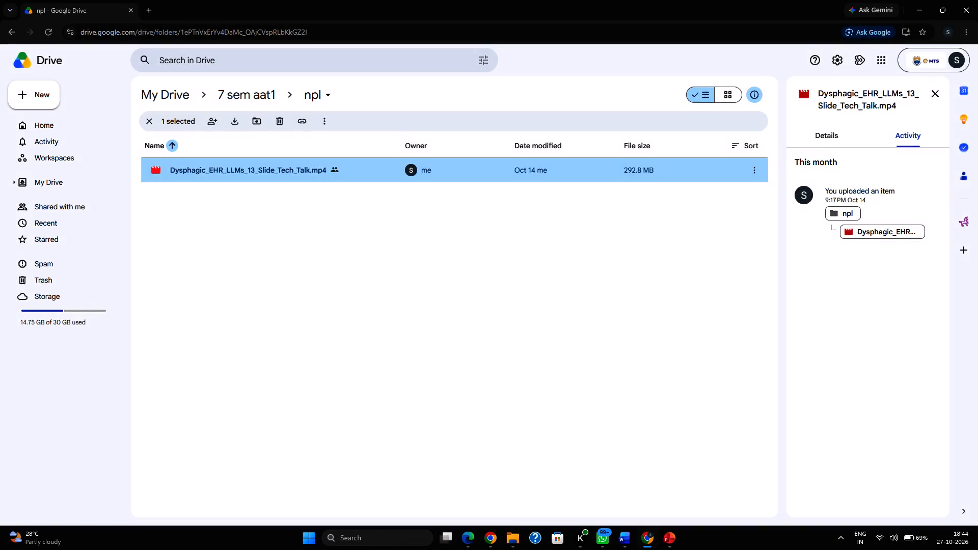
click(176, 97)
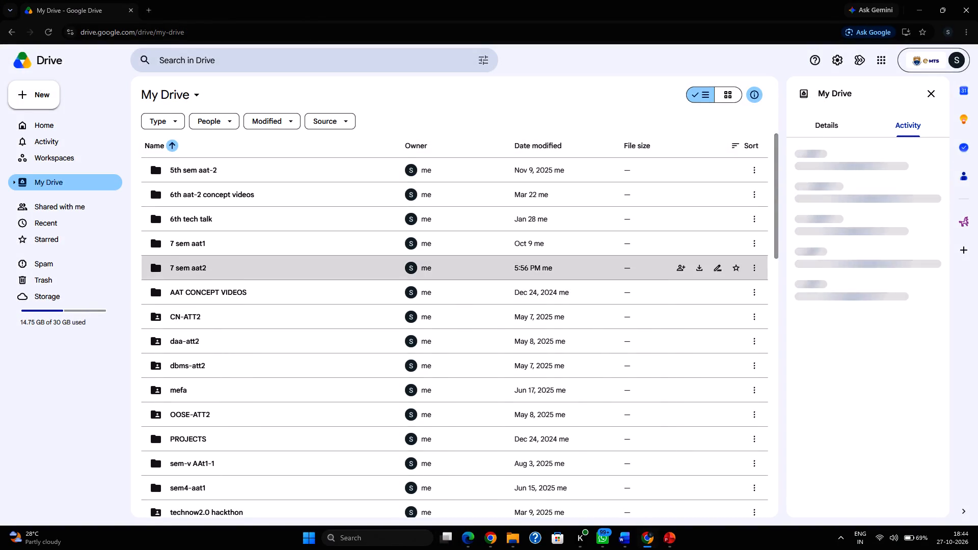
double_click(179, 274)
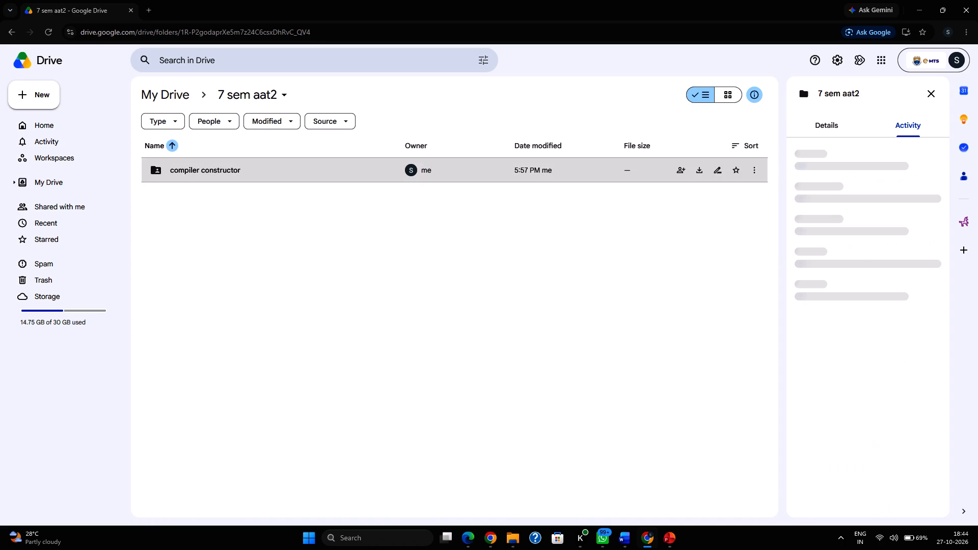
double_click(238, 169)
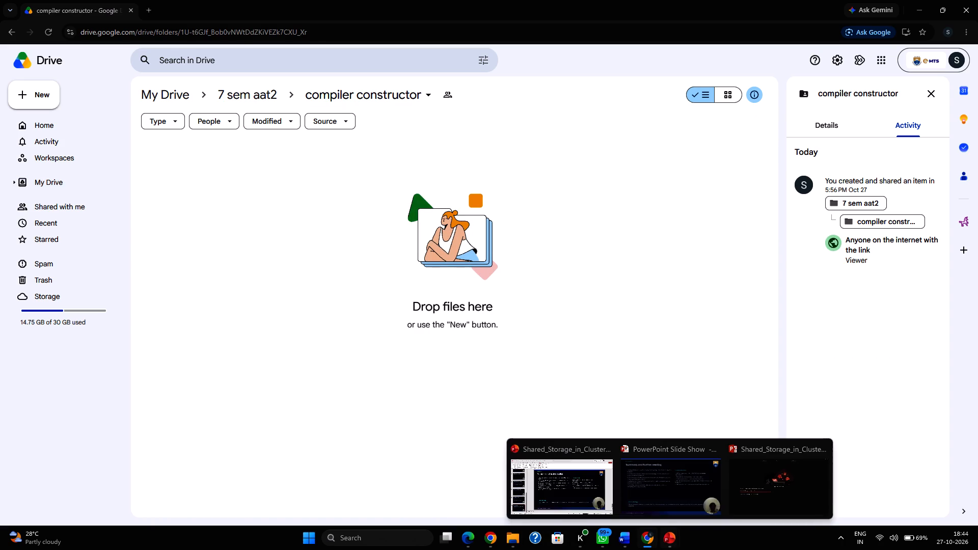
Check on the video export and switch to the Samvidha portal home page in Chrome to look through it.
click(755, 501)
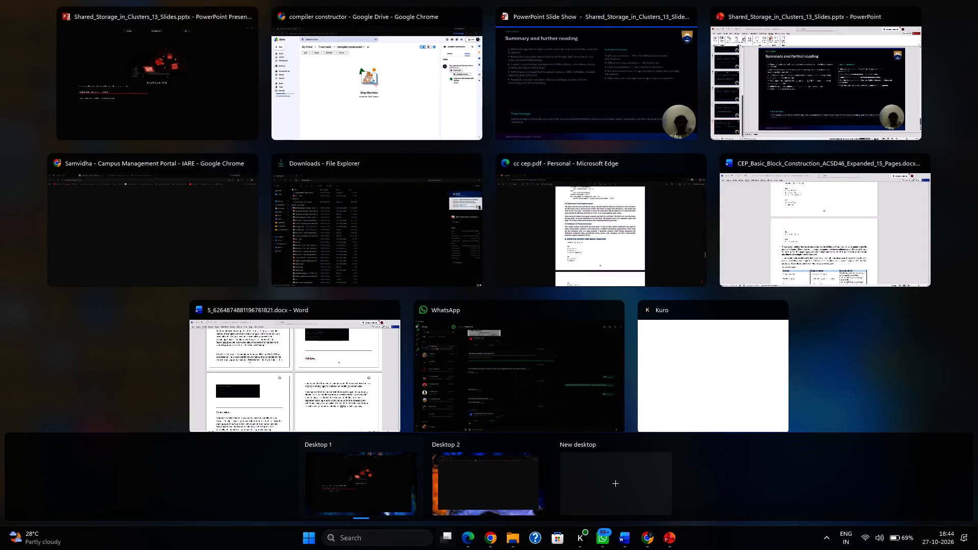
click(489, 540)
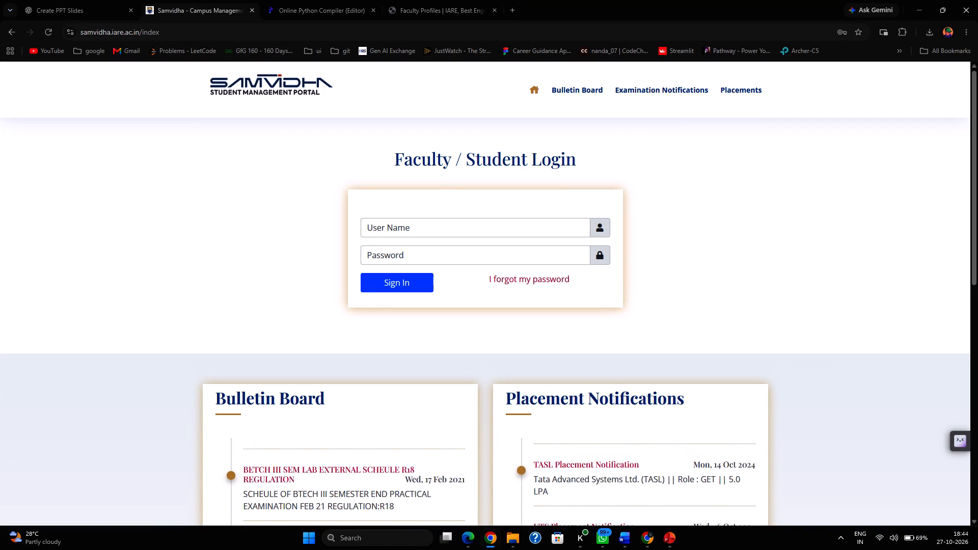
scroll(699, 391, down, 4)
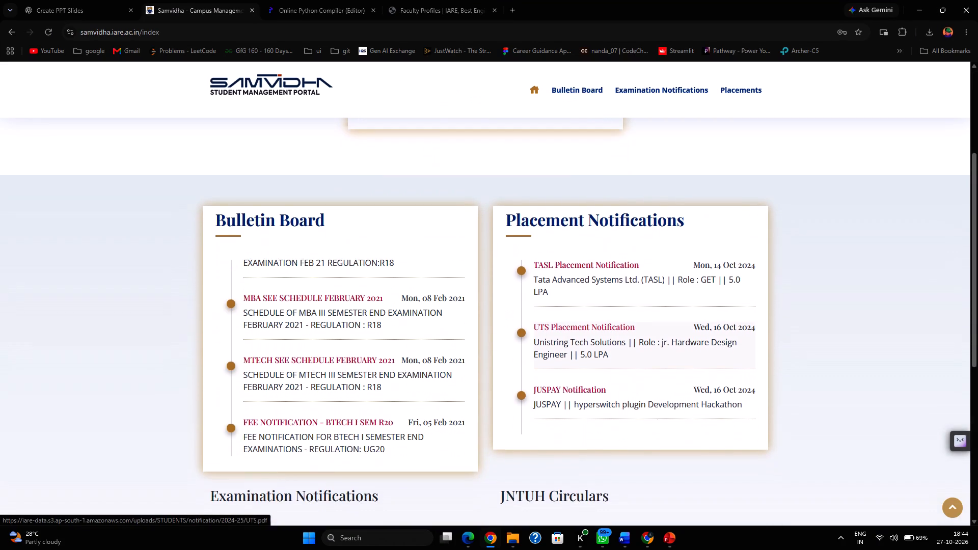